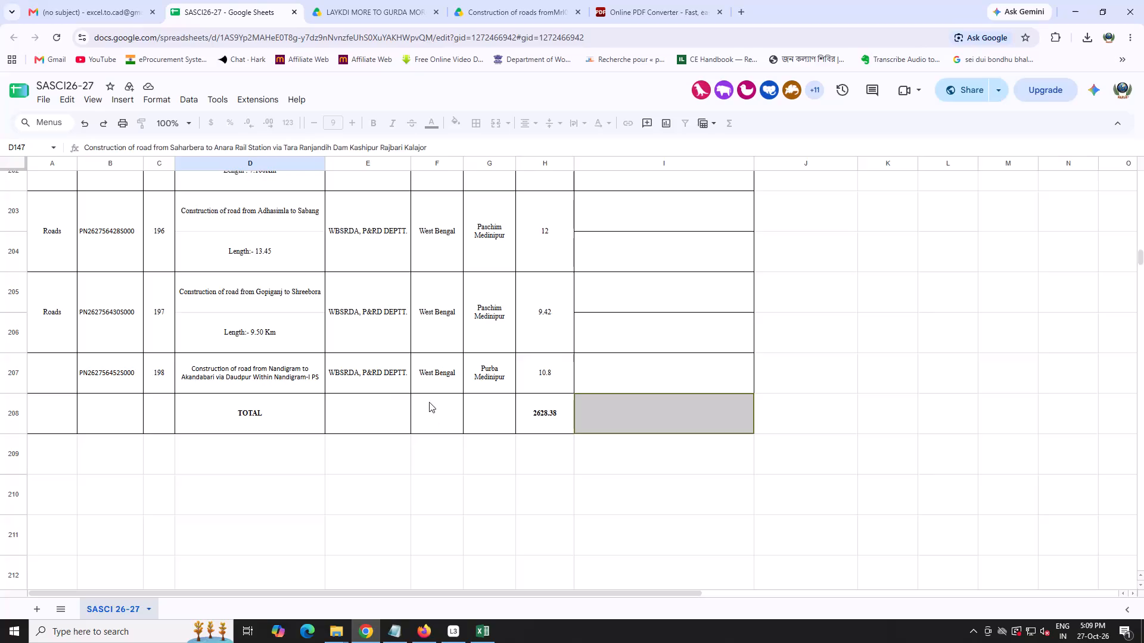
Look through the SASCI 26-27 road list from the TOTAL row up to the Purulia works around row 67, checking the link column.
scroll(357, 369, up, 2)
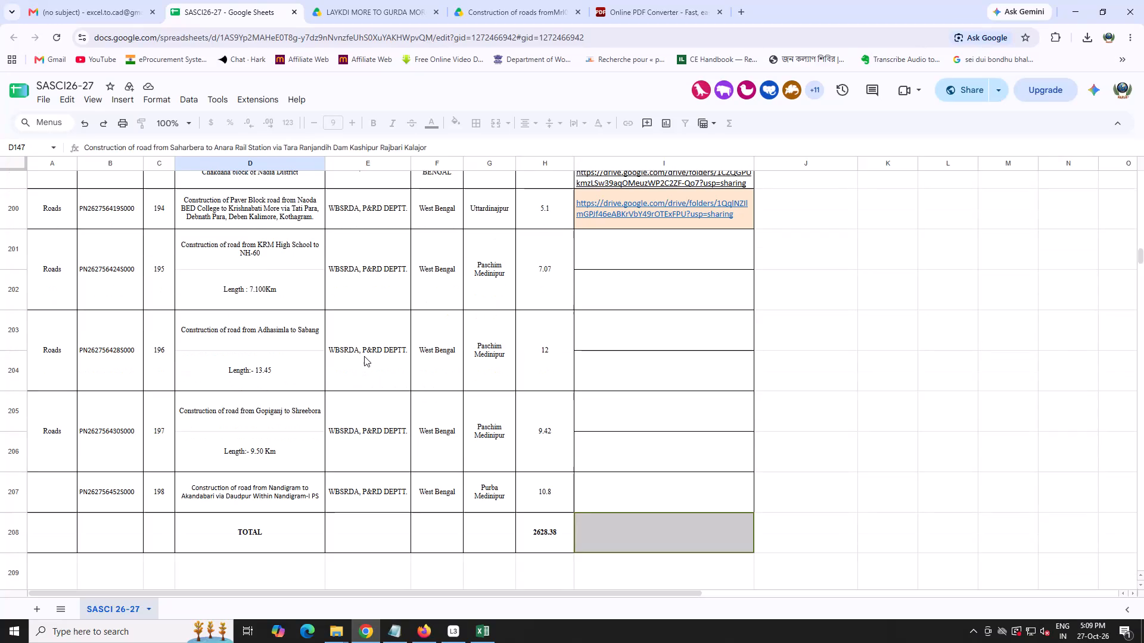
scroll(433, 416, up, 3)
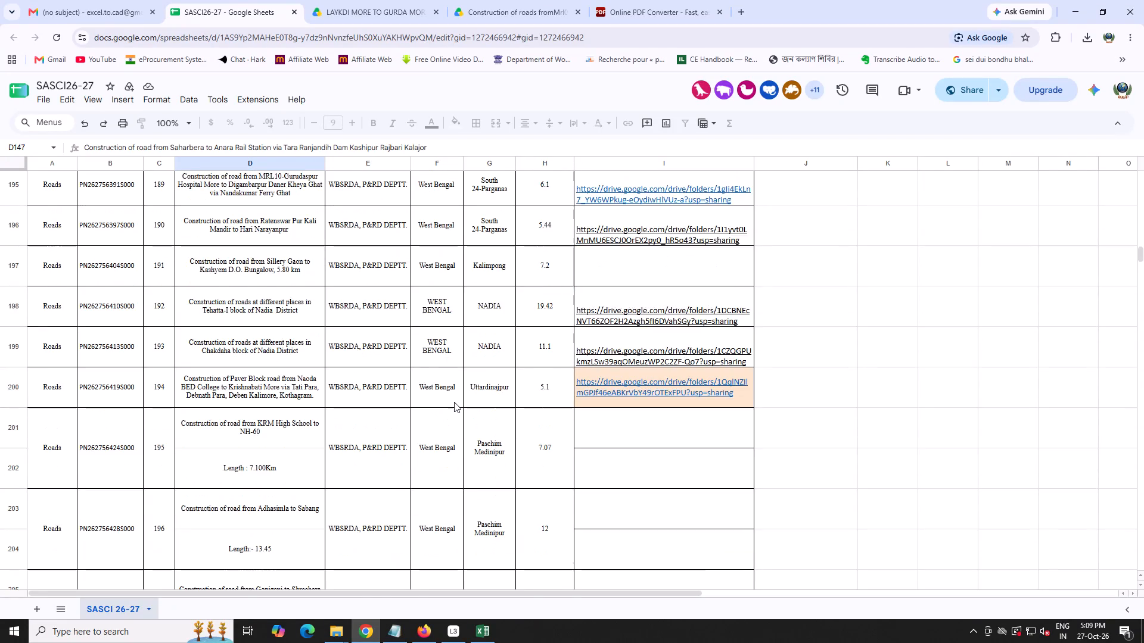
scroll(454, 401, up, 8)
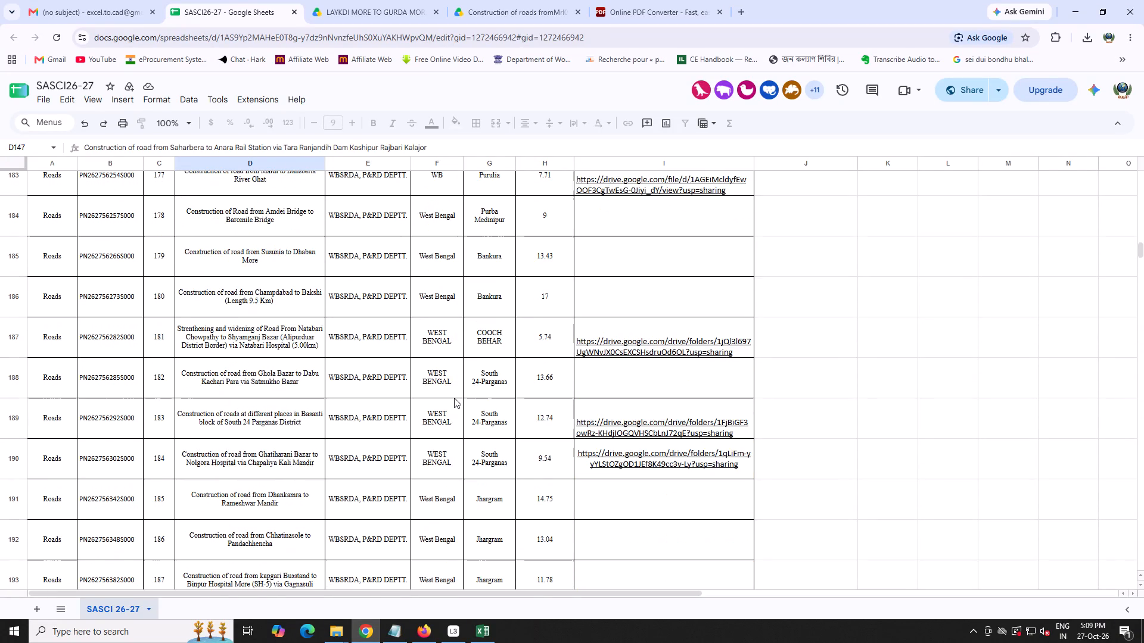
scroll(454, 398, up, 2)
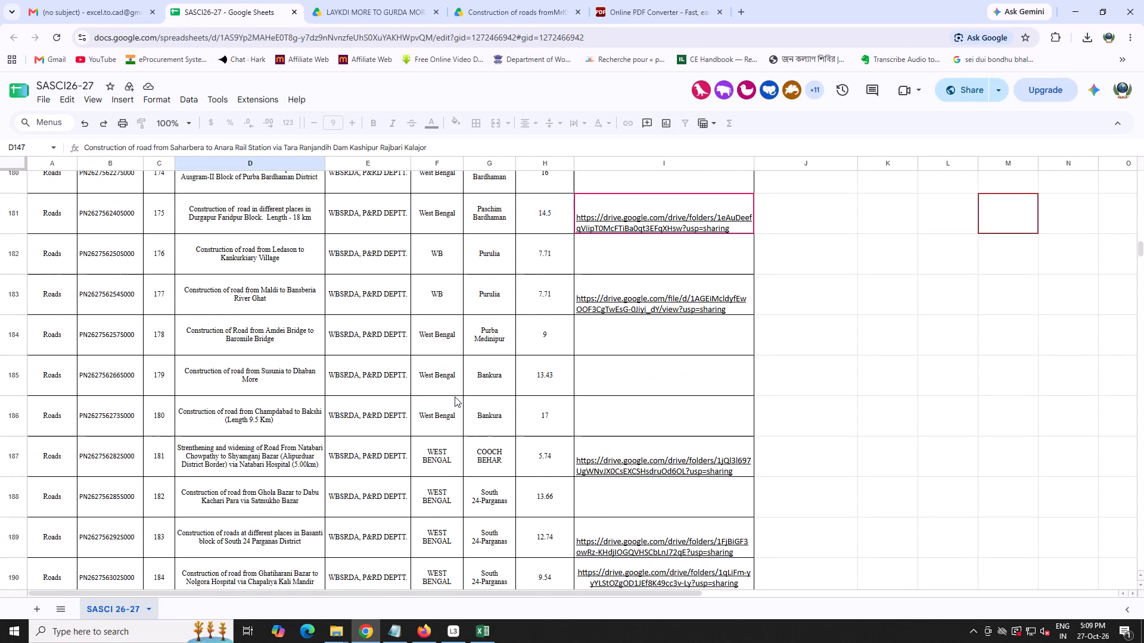
scroll(455, 397, up, 2)
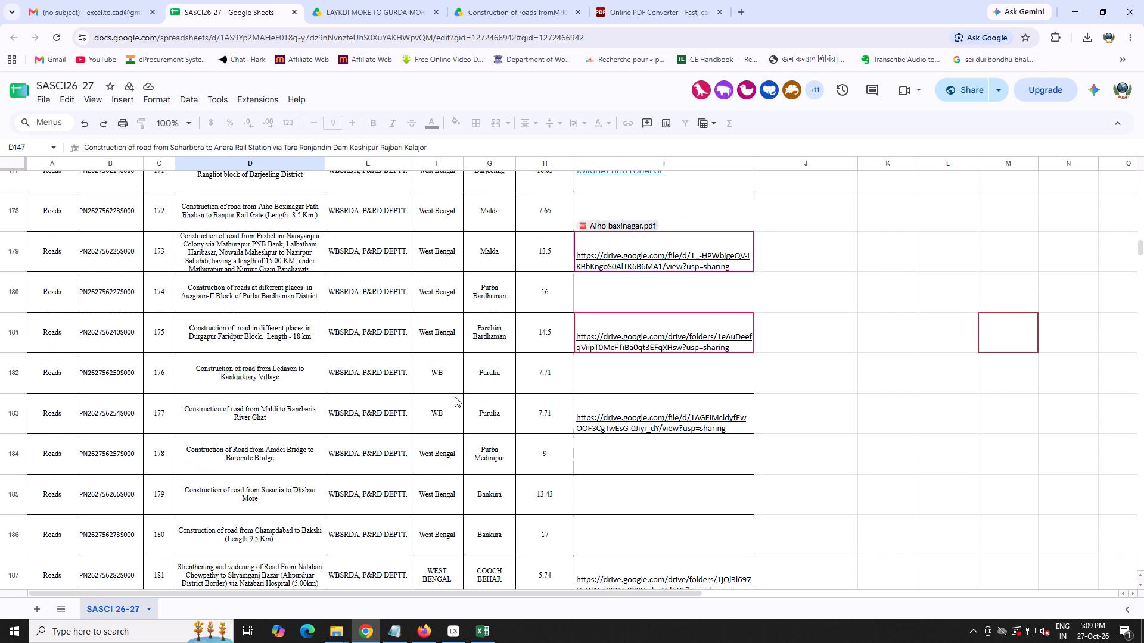
scroll(455, 397, up, 8)
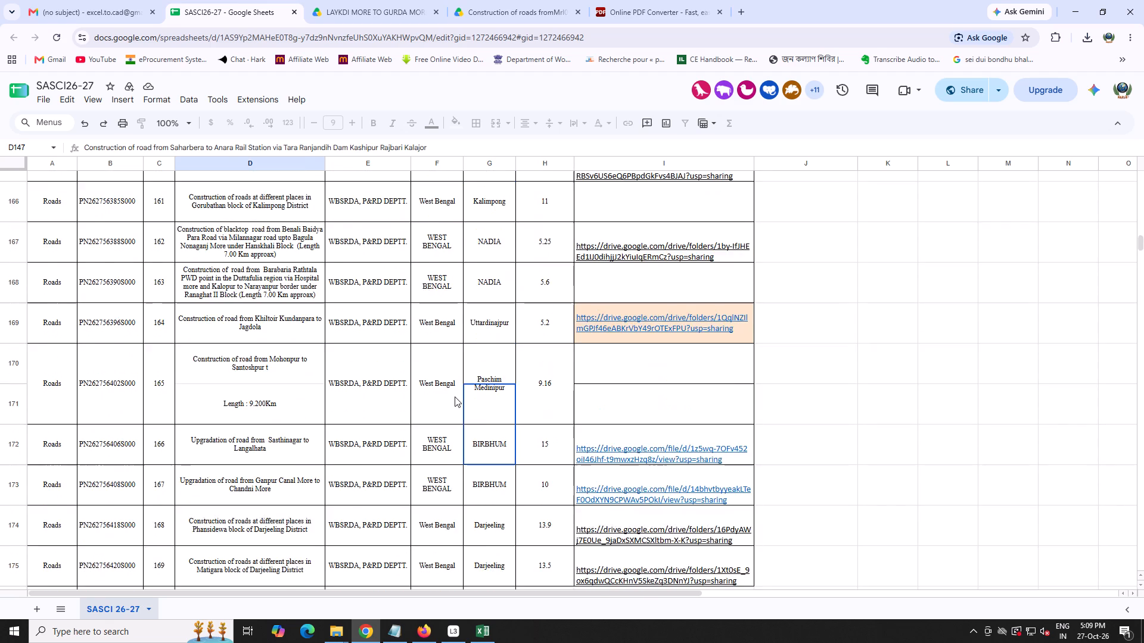
scroll(455, 397, up, 12)
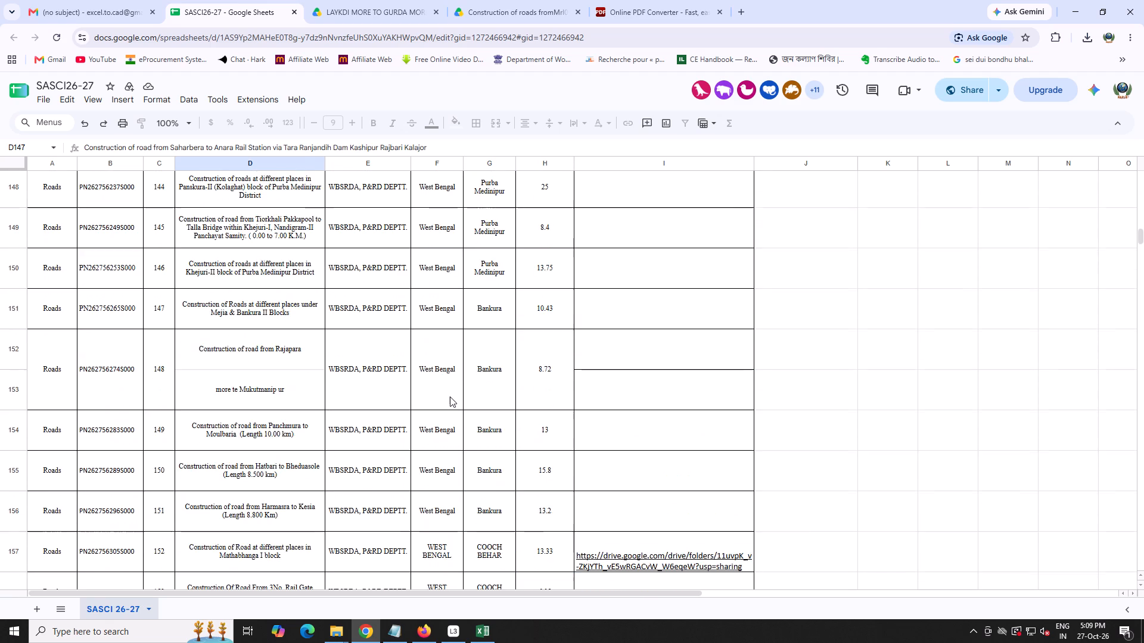
scroll(450, 397, up, 5)
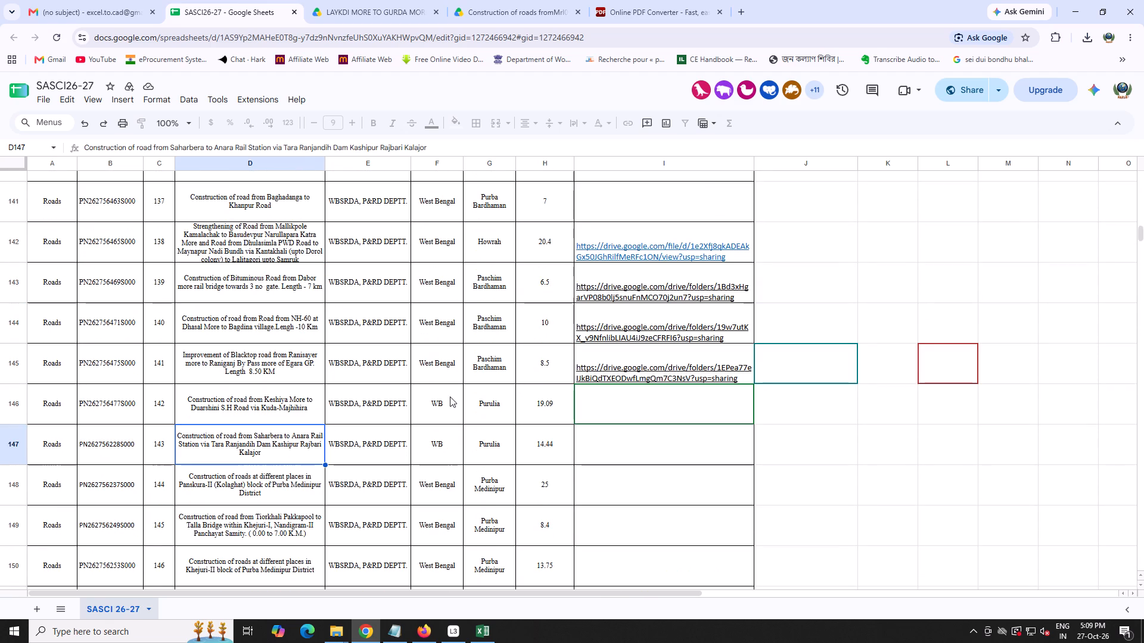
scroll(450, 397, up, 2)
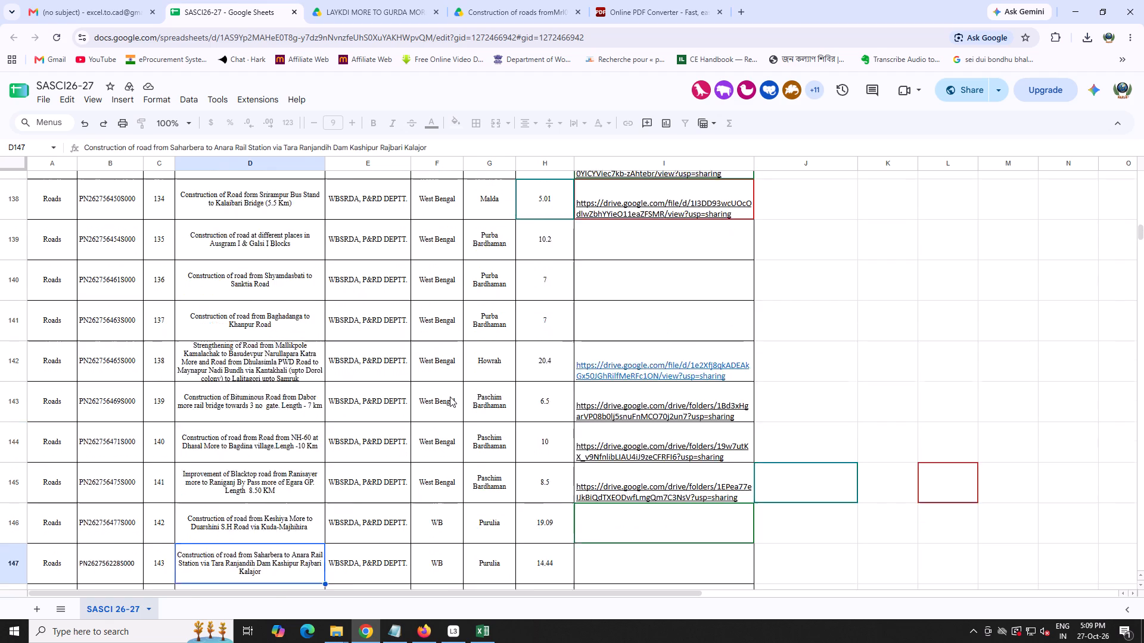
scroll(450, 397, up, 1)
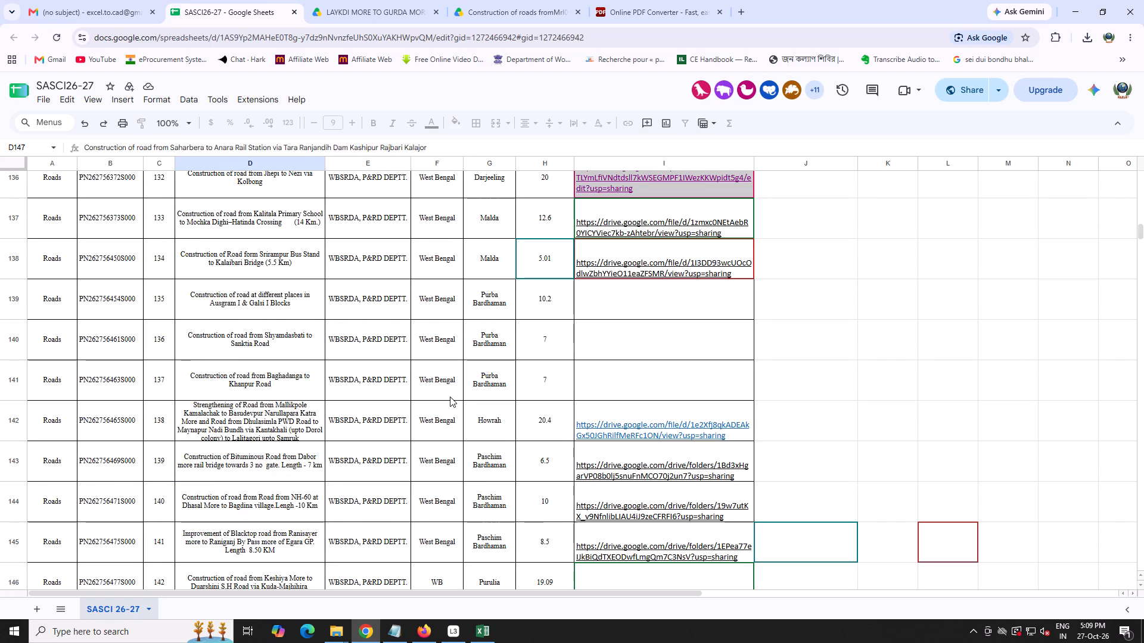
click(637, 296)
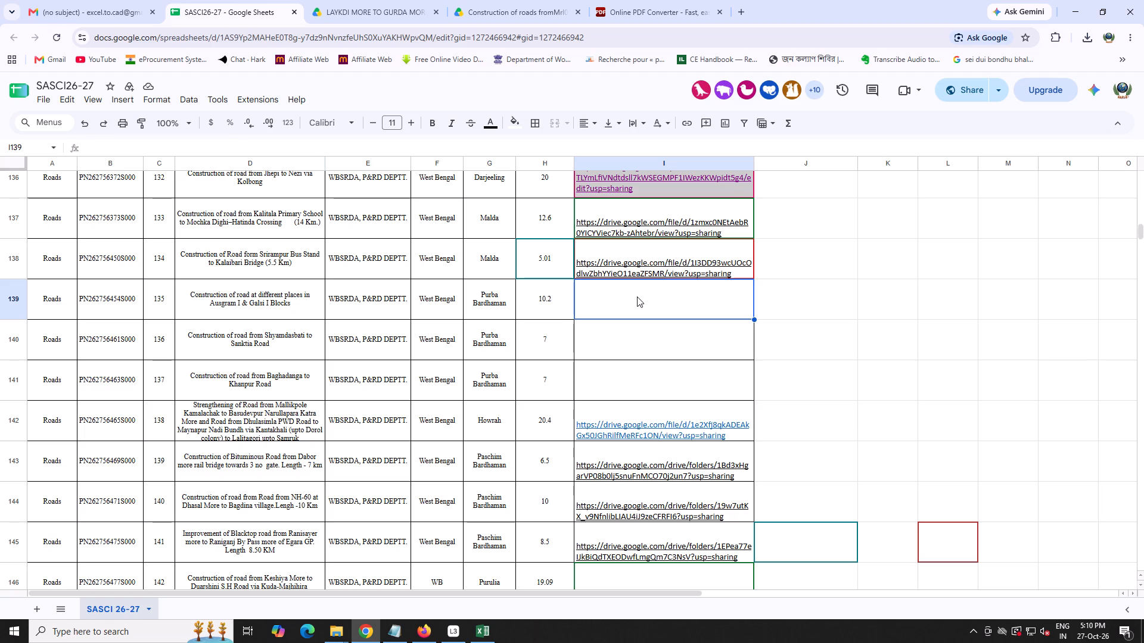
click(821, 322)
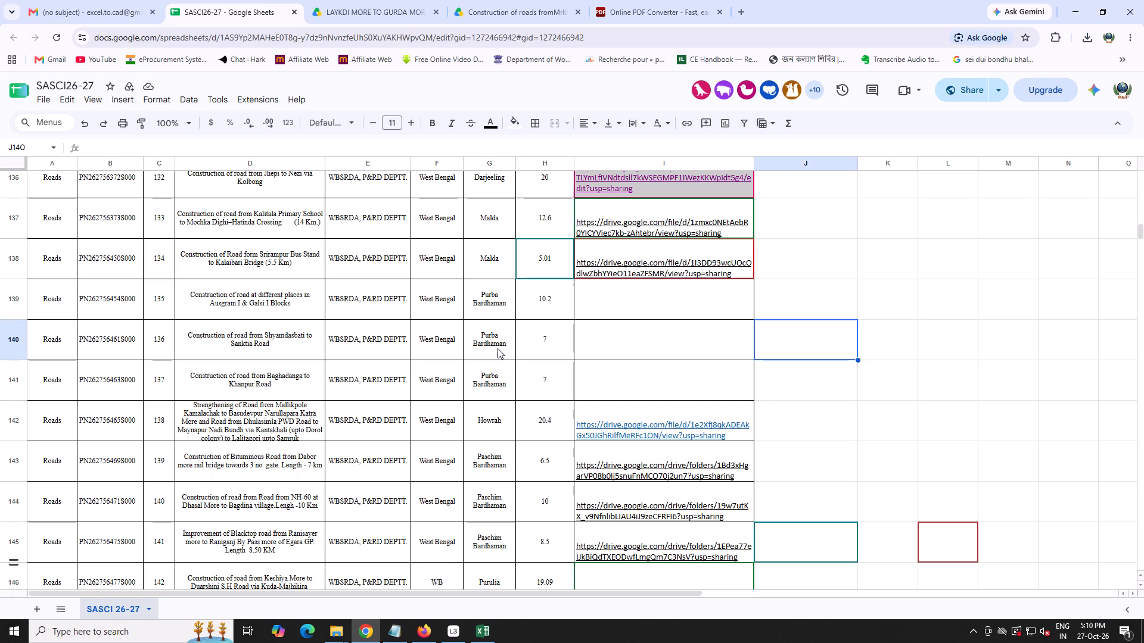
scroll(507, 342, up, 15)
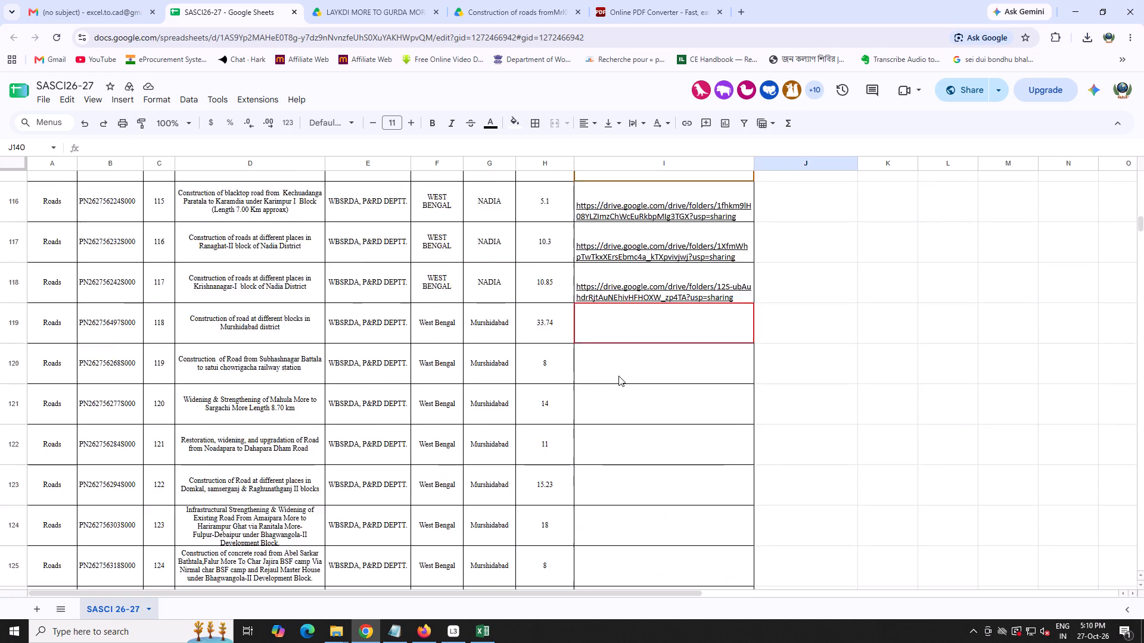
scroll(618, 376, up, 20)
scroll(618, 376, up, 8)
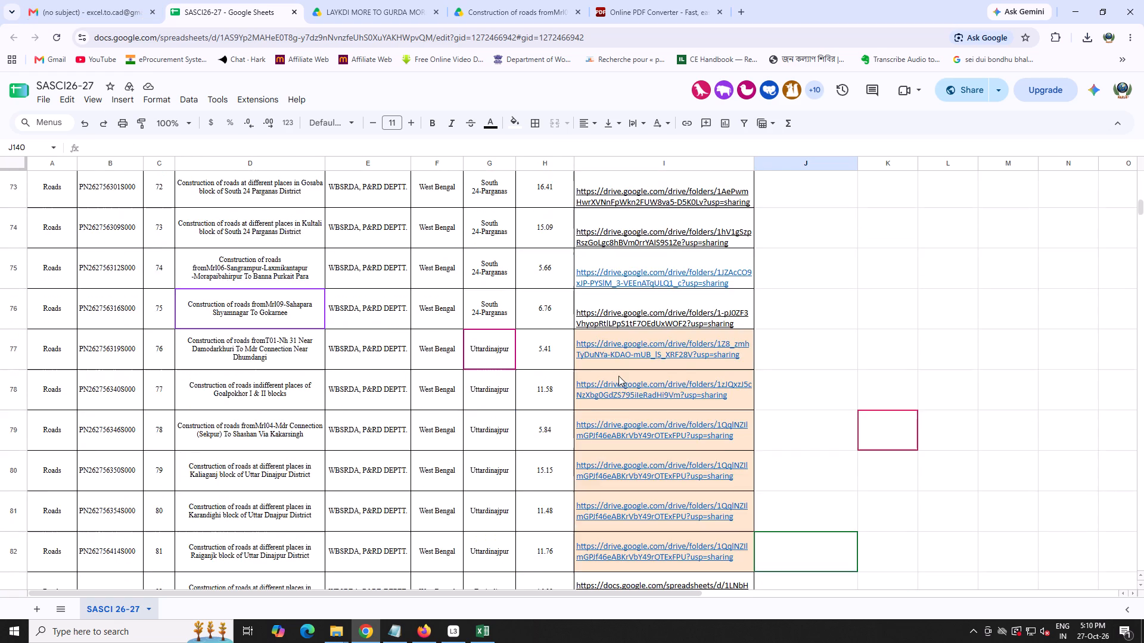
scroll(618, 376, up, 9)
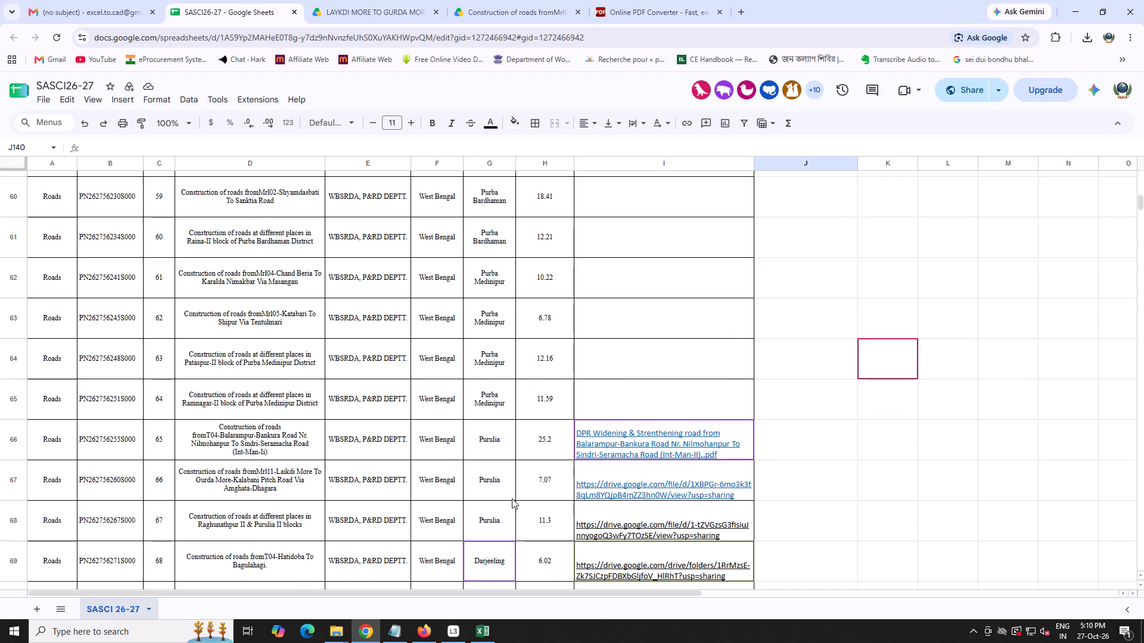
Examine the Laikdi More road in row 67 and preview the document linked in row 68 for the Raghunathpur II & Purulia II roads.
click(253, 471)
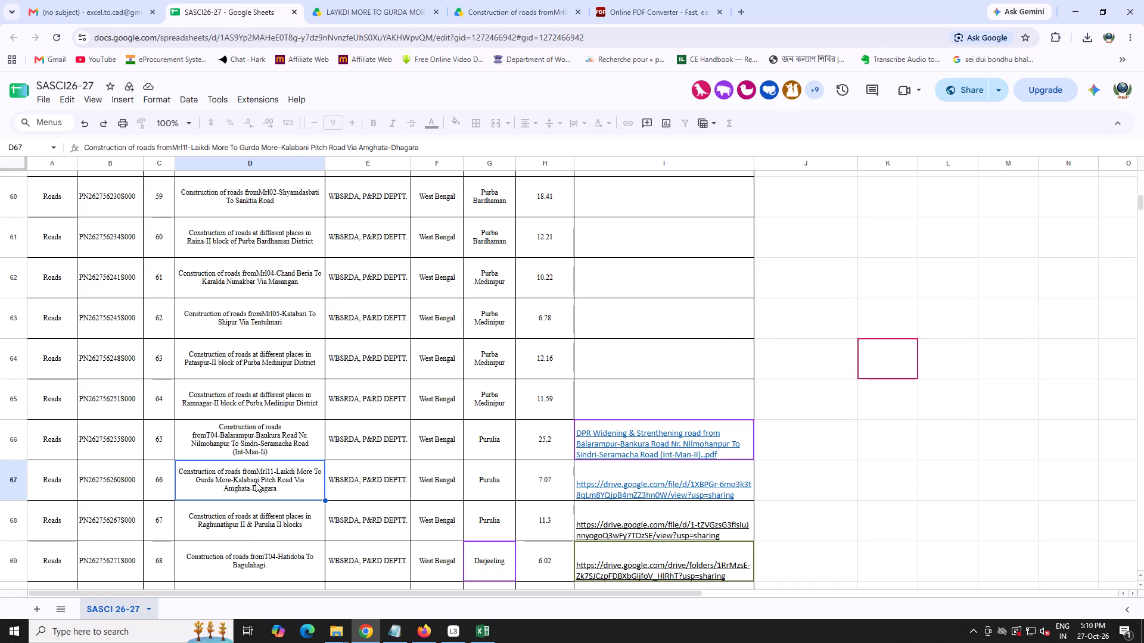
scroll(256, 482, down, 1)
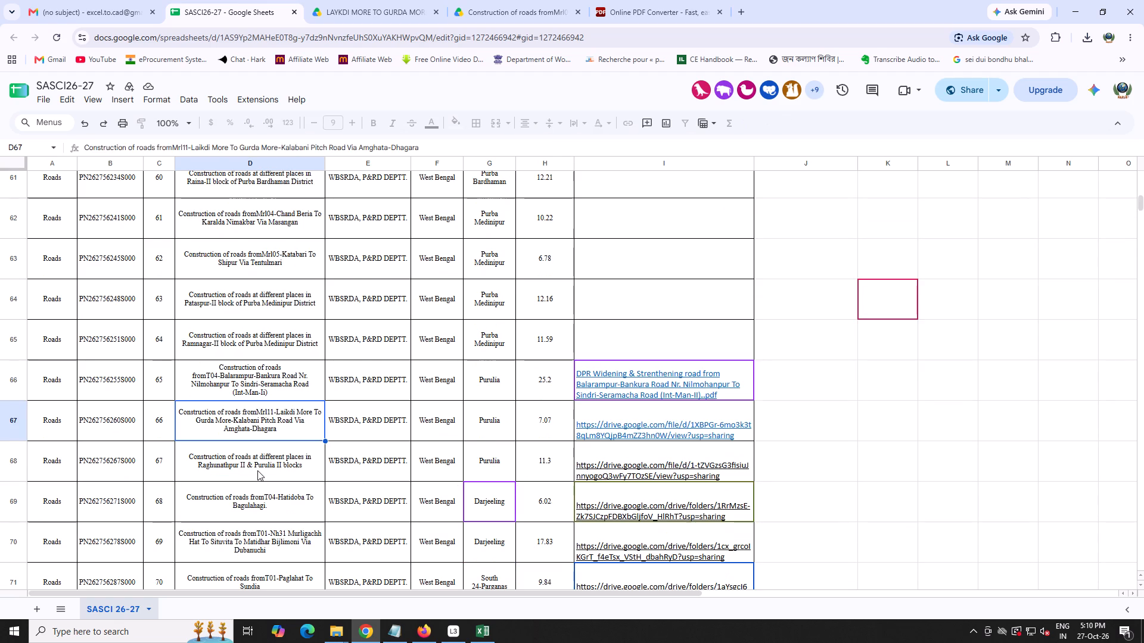
click(257, 470)
drag(261, 464, 400, 465)
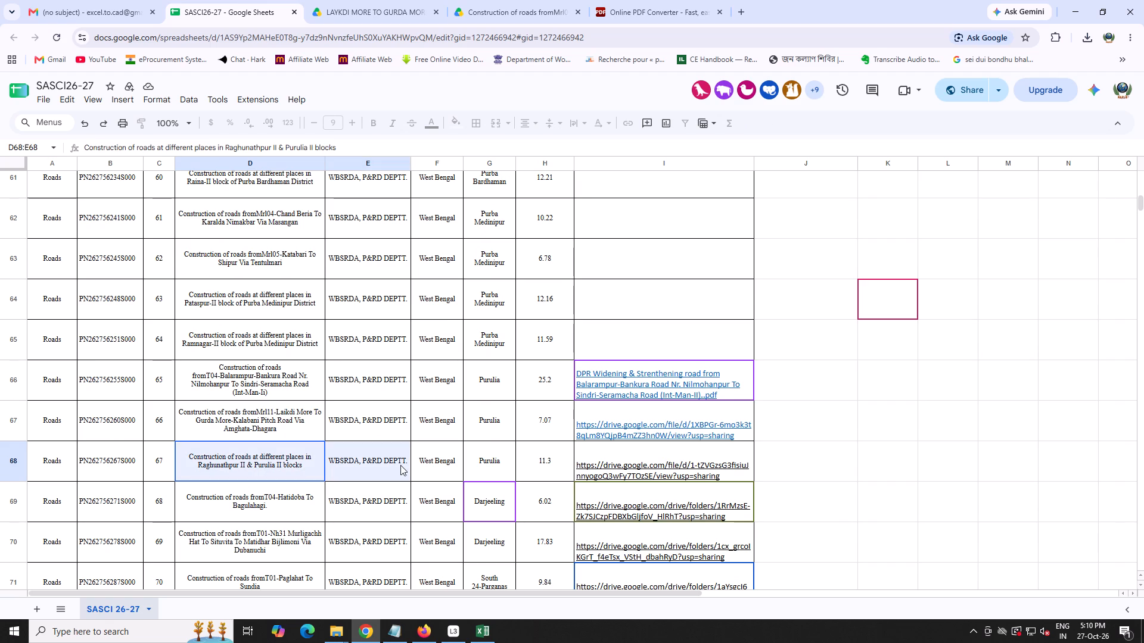
drag(400, 465, 639, 458)
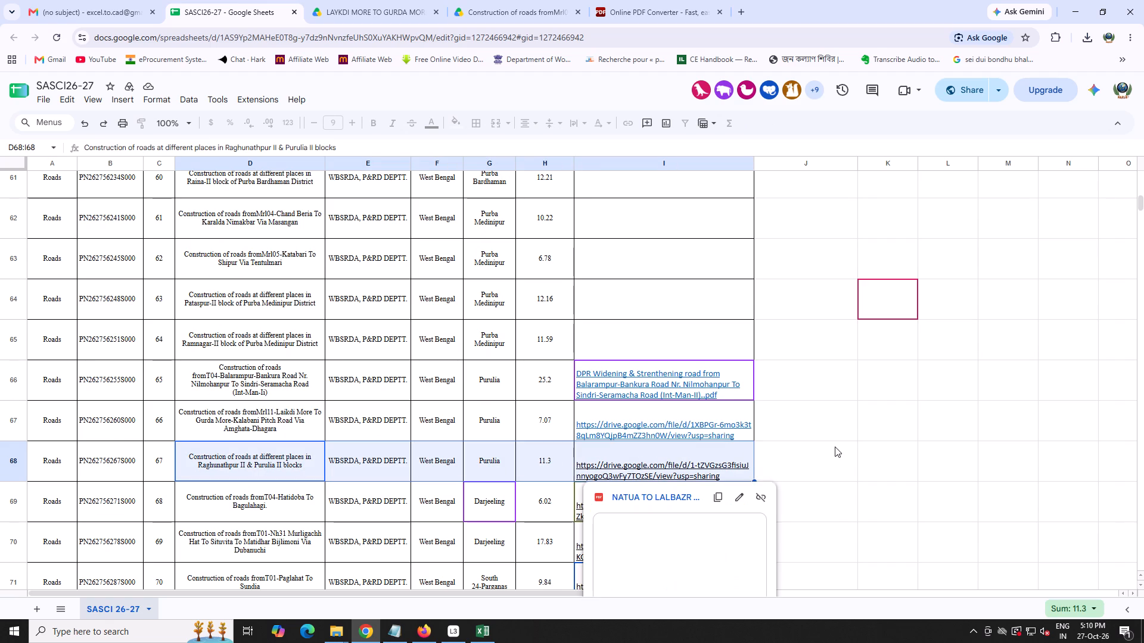
click(835, 447)
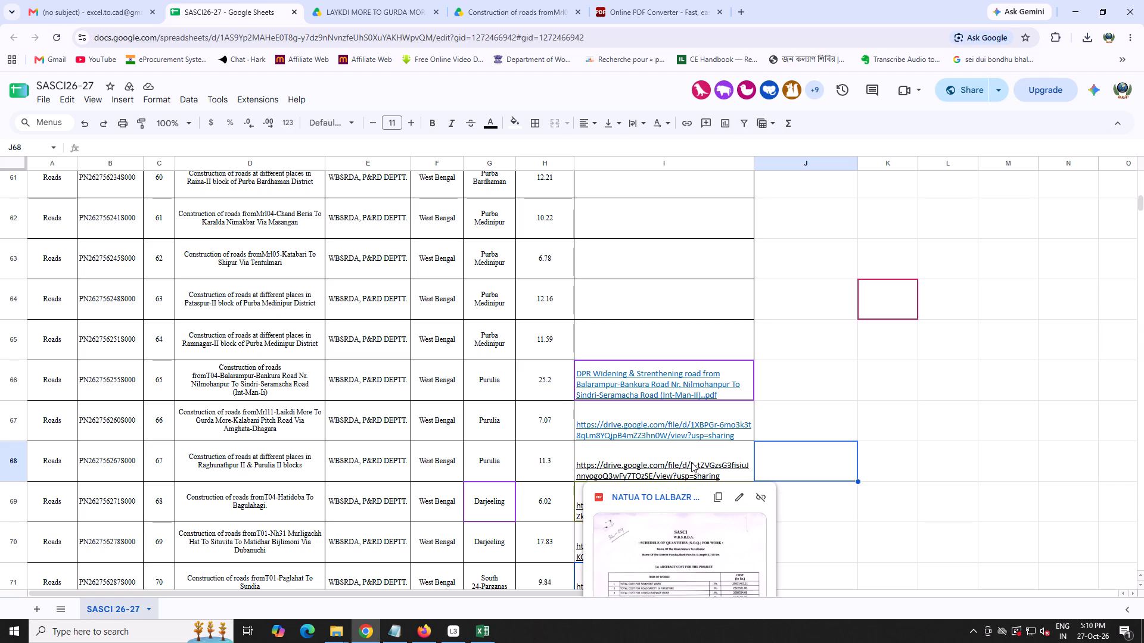
click(764, 458)
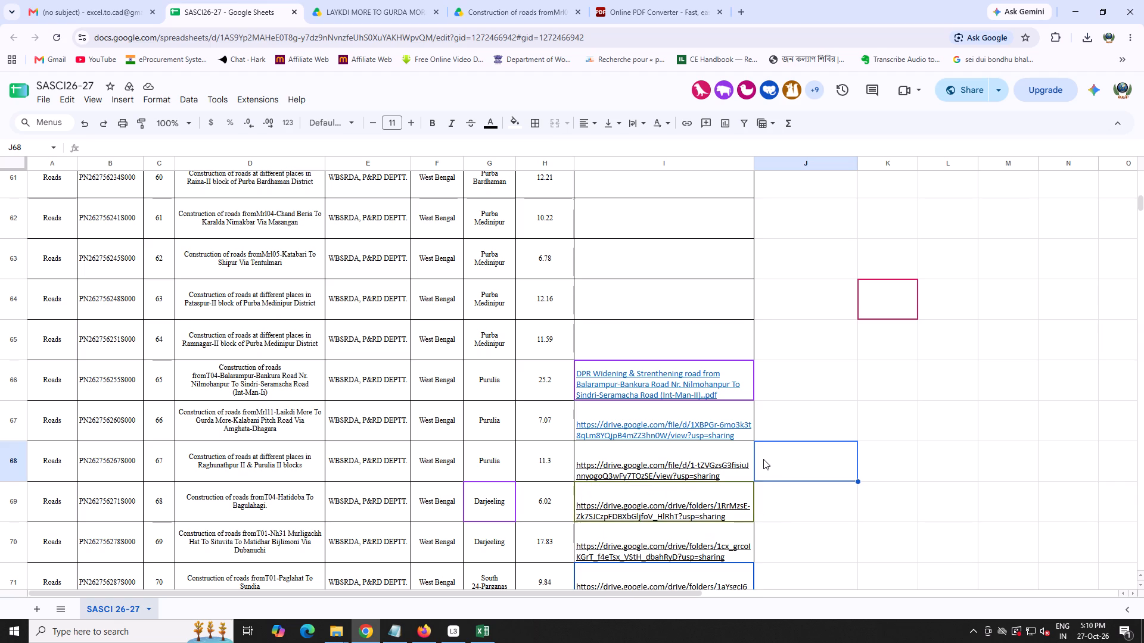
click(689, 457)
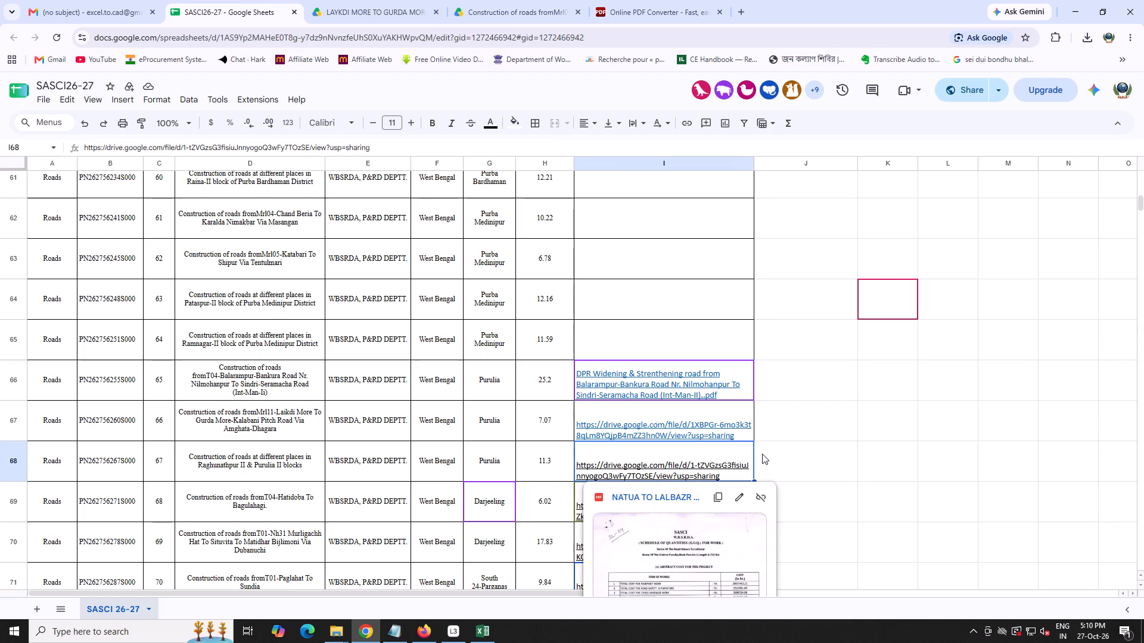
click(770, 450)
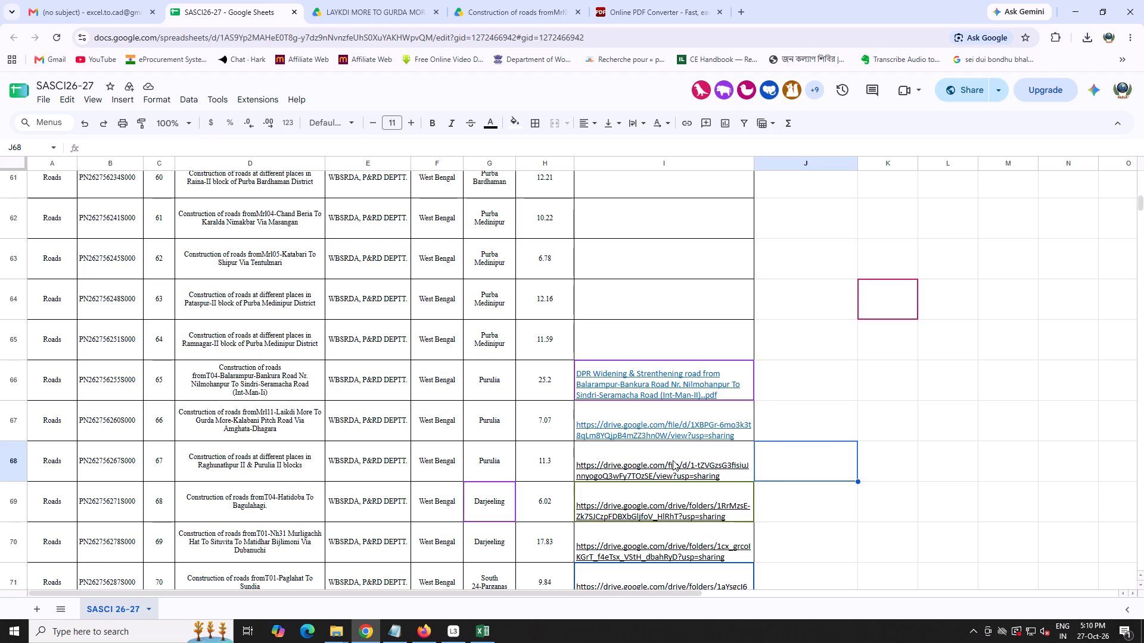
double_click(722, 449)
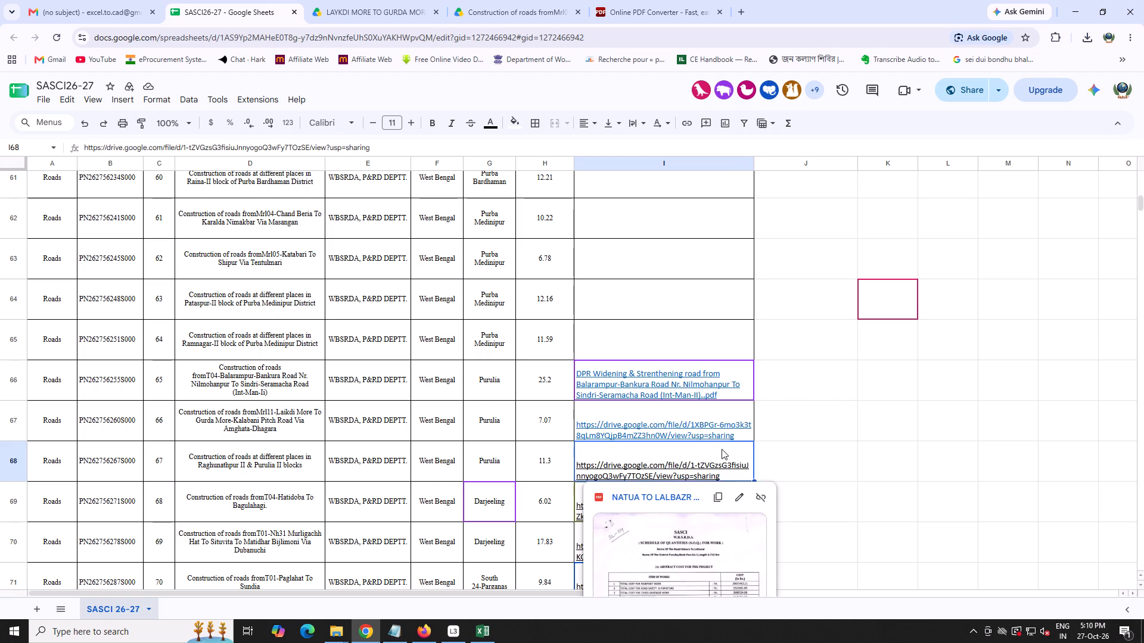
click(850, 491)
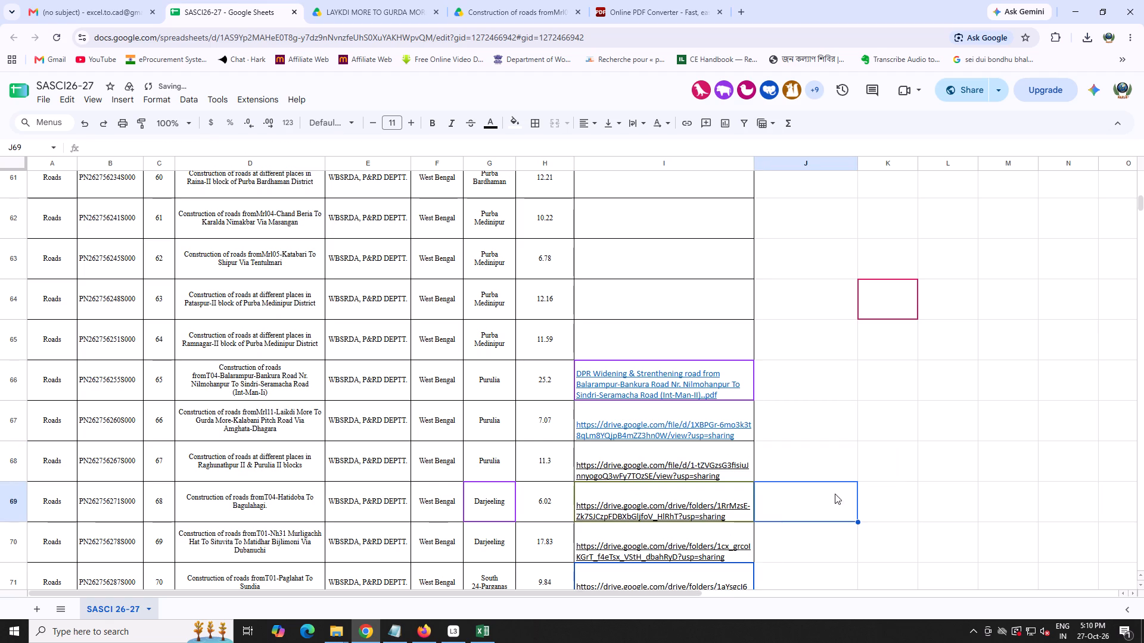
Switch to Firefox, copy the Drive share link of 'Barabazar to Sarberia Road..pdf', and return to the SASCI26-27 spreadsheet in Chrome.
click(365, 628)
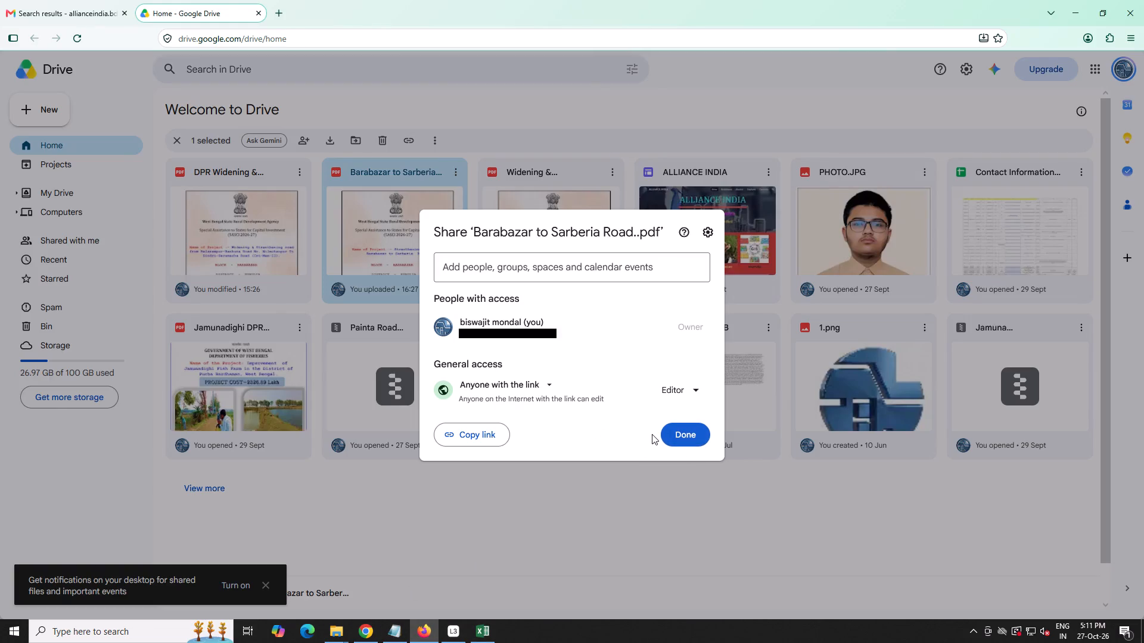
click(475, 433)
click(688, 433)
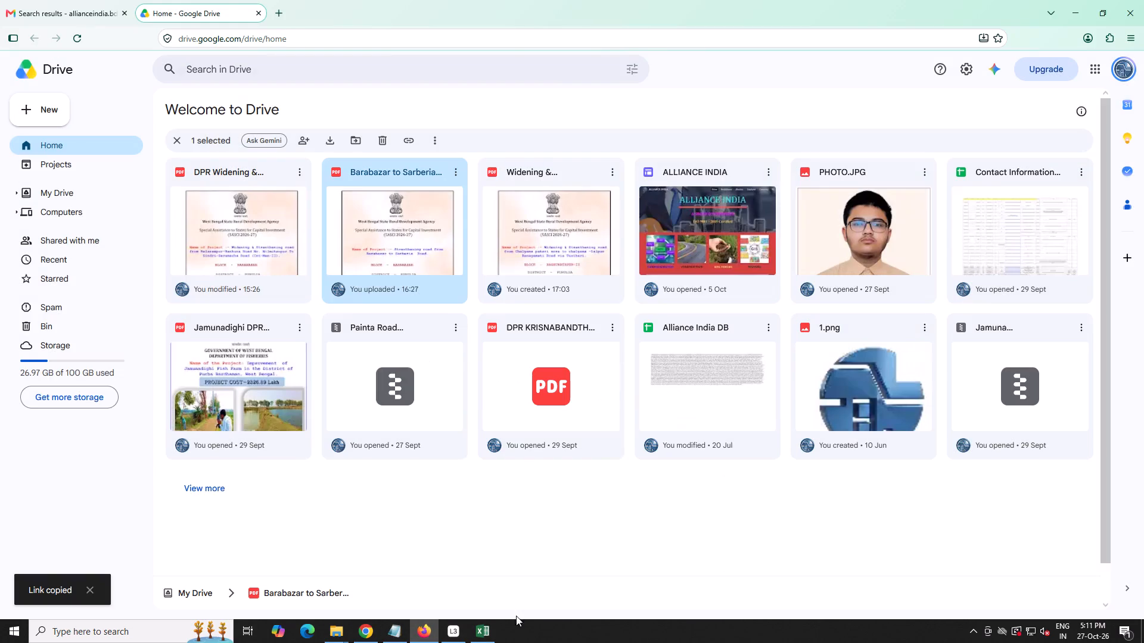
click(479, 631)
click(418, 626)
click(366, 630)
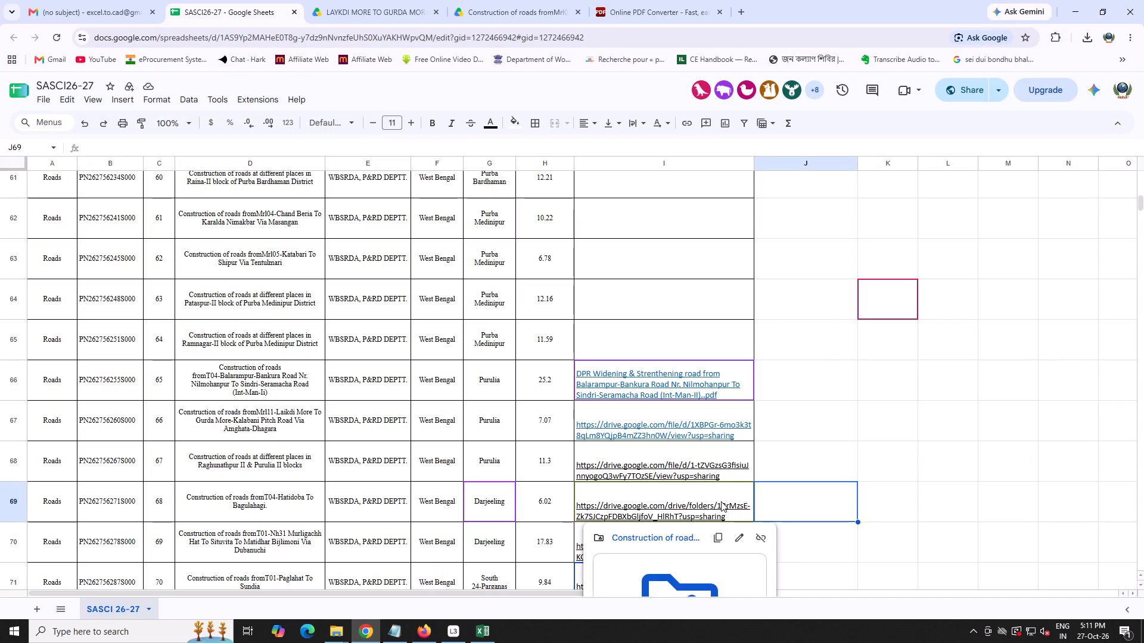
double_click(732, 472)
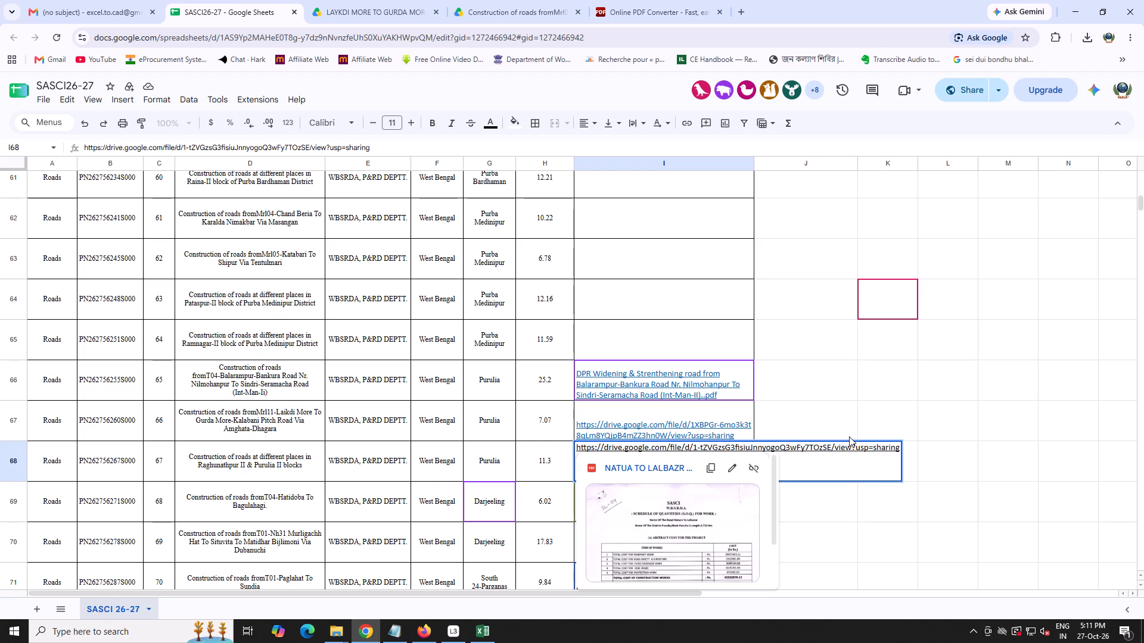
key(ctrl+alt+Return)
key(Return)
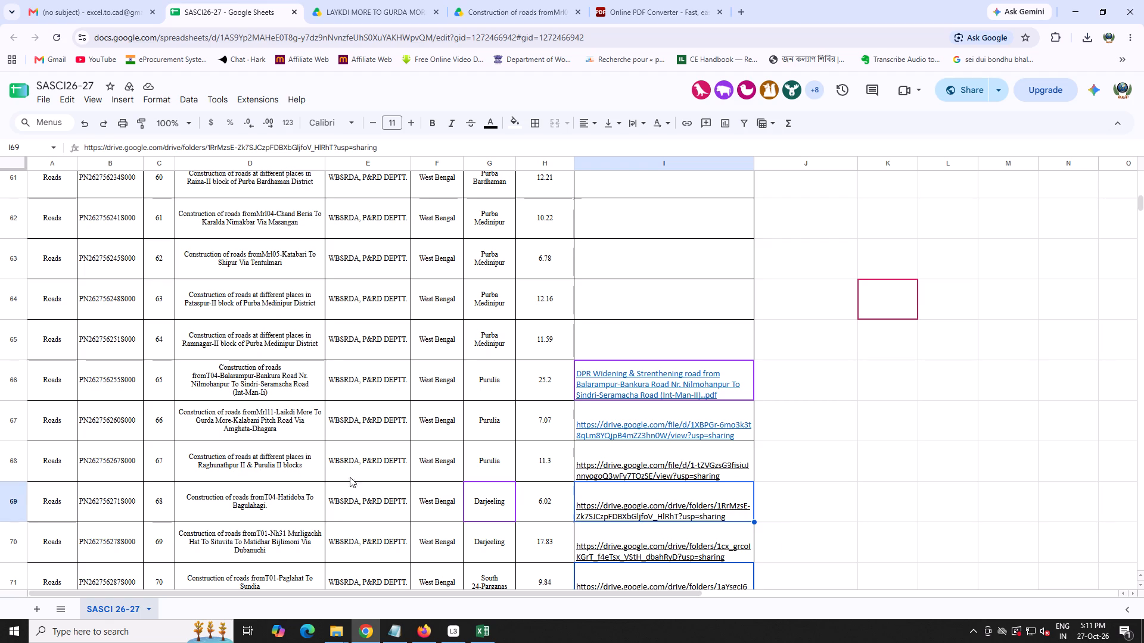
Append an "&" line and the copied Barabazar to Sarberia Road share link below the existing link in cell I68.
double_click(718, 464)
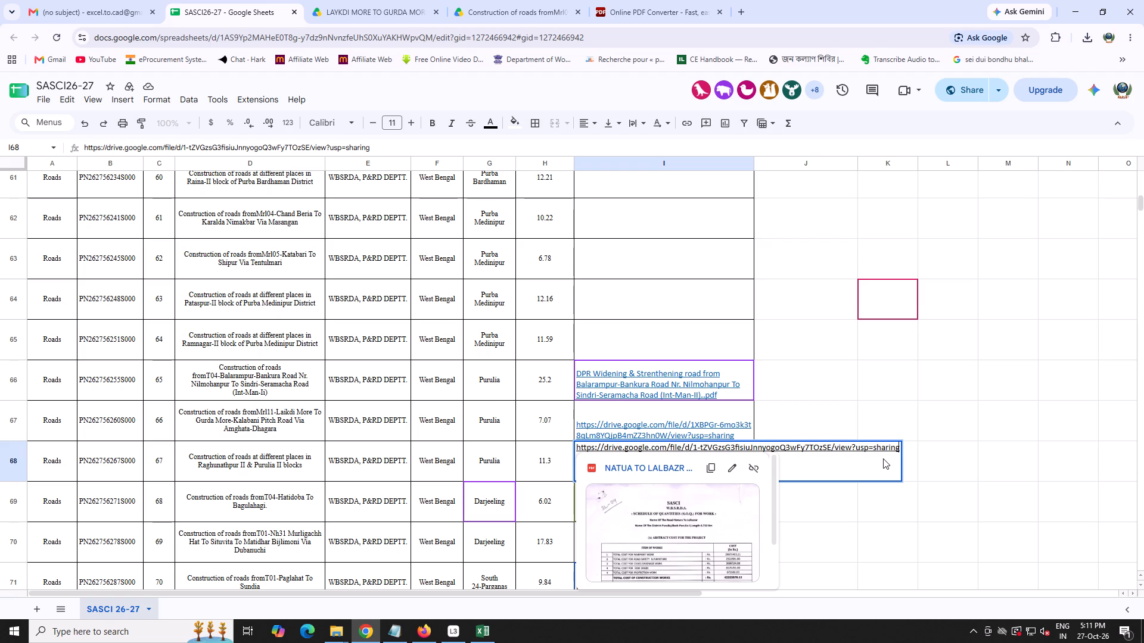
key(alt+Return)
key(shift+ampersand)
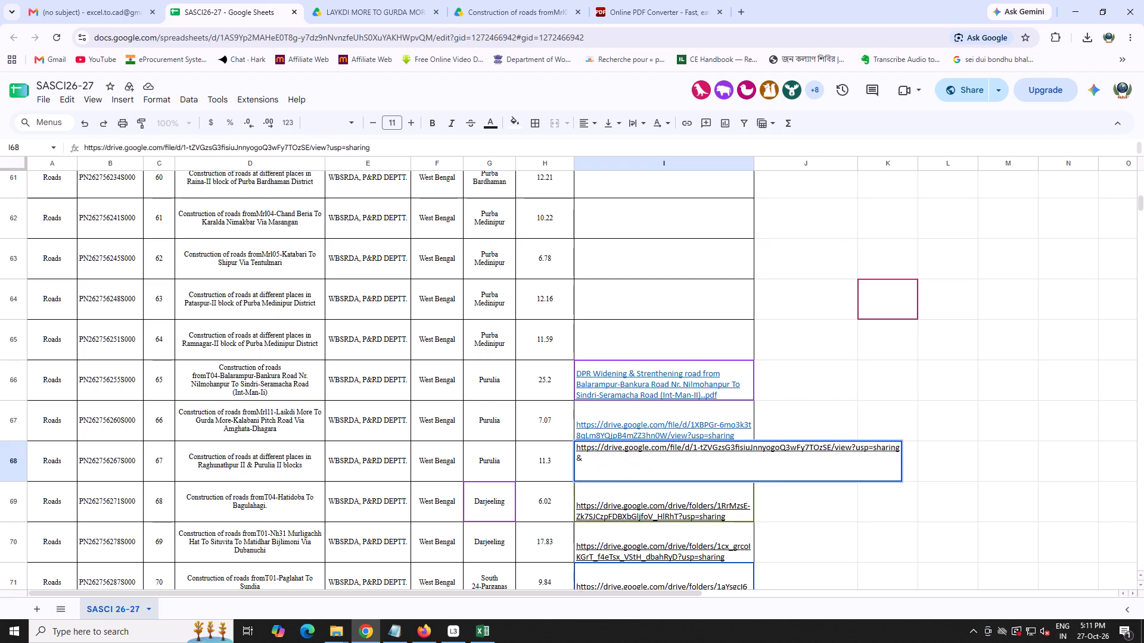
key(alt+Return)
key(ctrl+v)
click(904, 548)
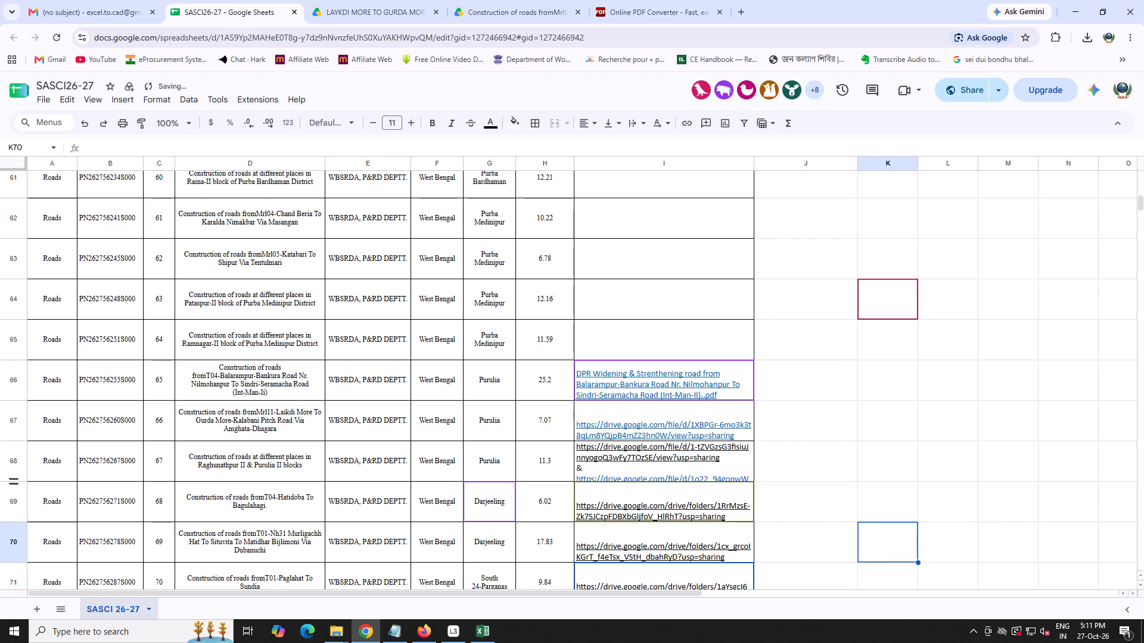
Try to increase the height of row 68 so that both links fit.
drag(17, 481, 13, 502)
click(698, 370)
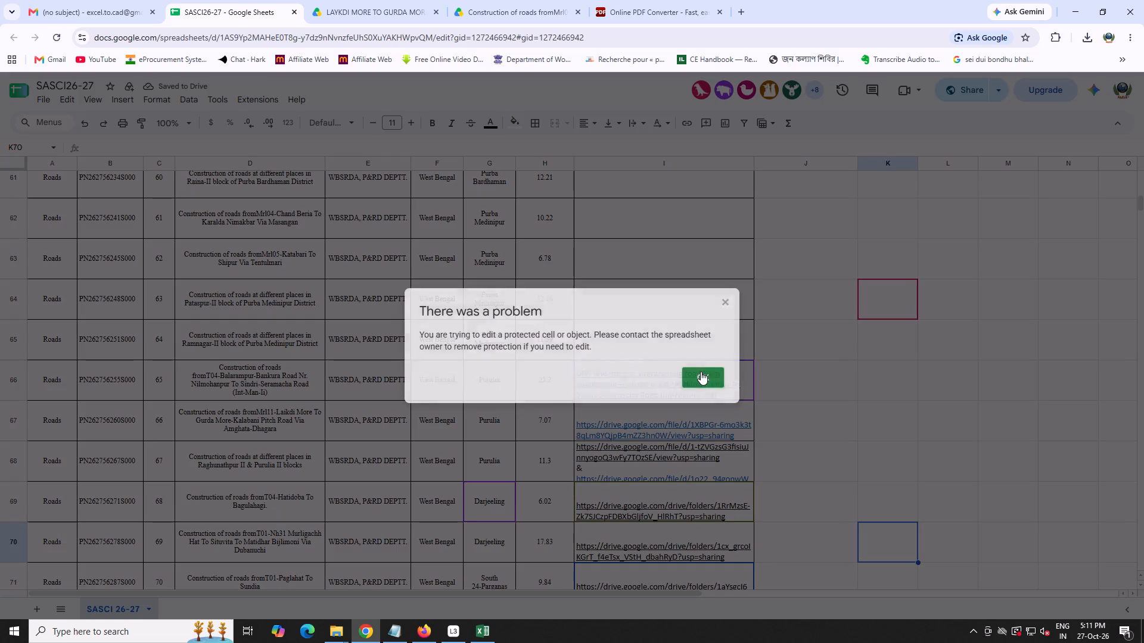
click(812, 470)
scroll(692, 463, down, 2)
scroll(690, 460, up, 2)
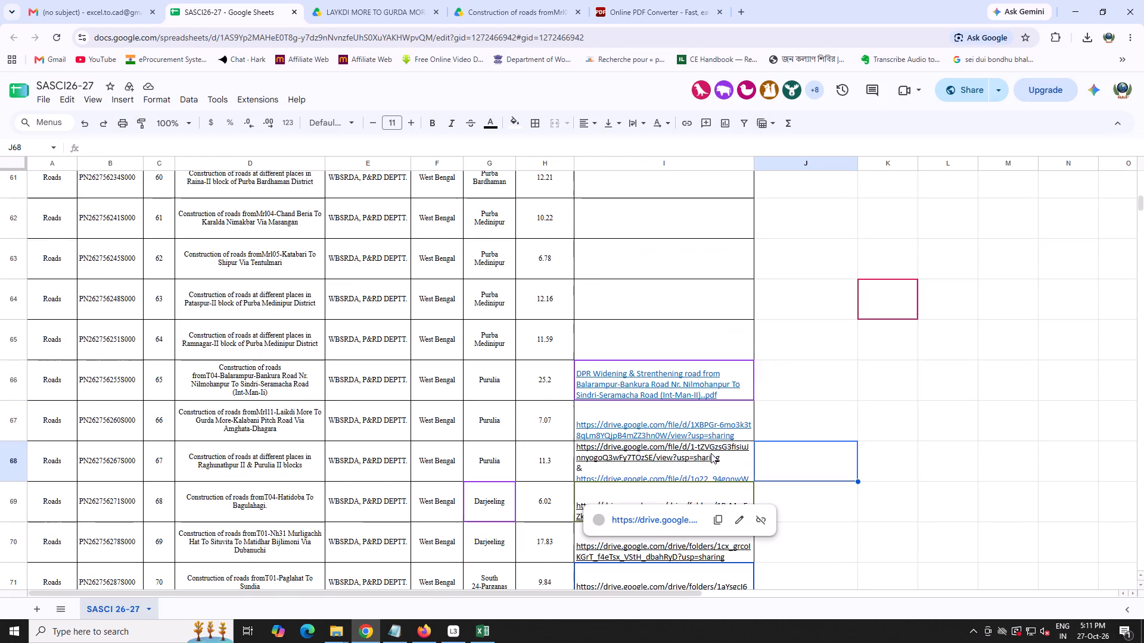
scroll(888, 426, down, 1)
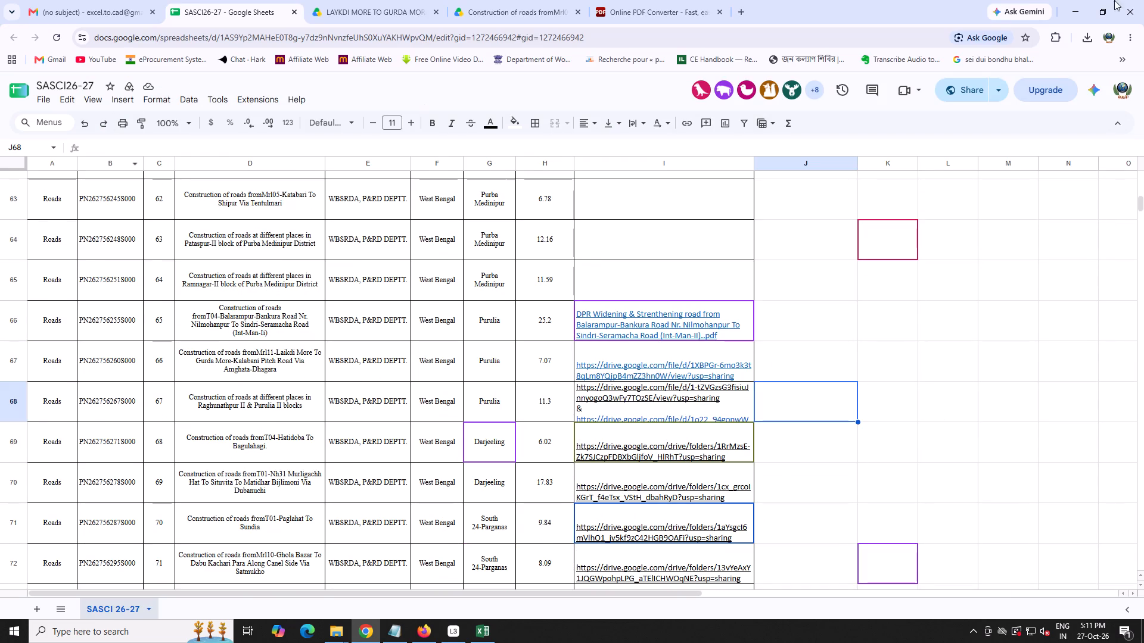
Minimise the browser windows and close the Chelyama pakari more workbook in Excel.
click(1075, 2)
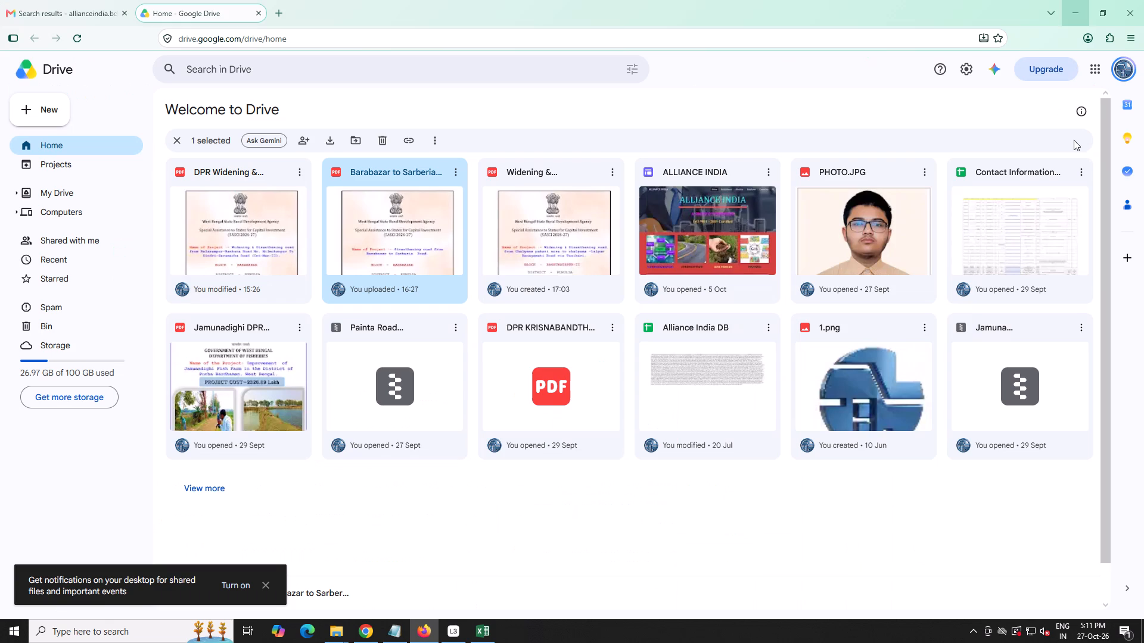
click(1074, 4)
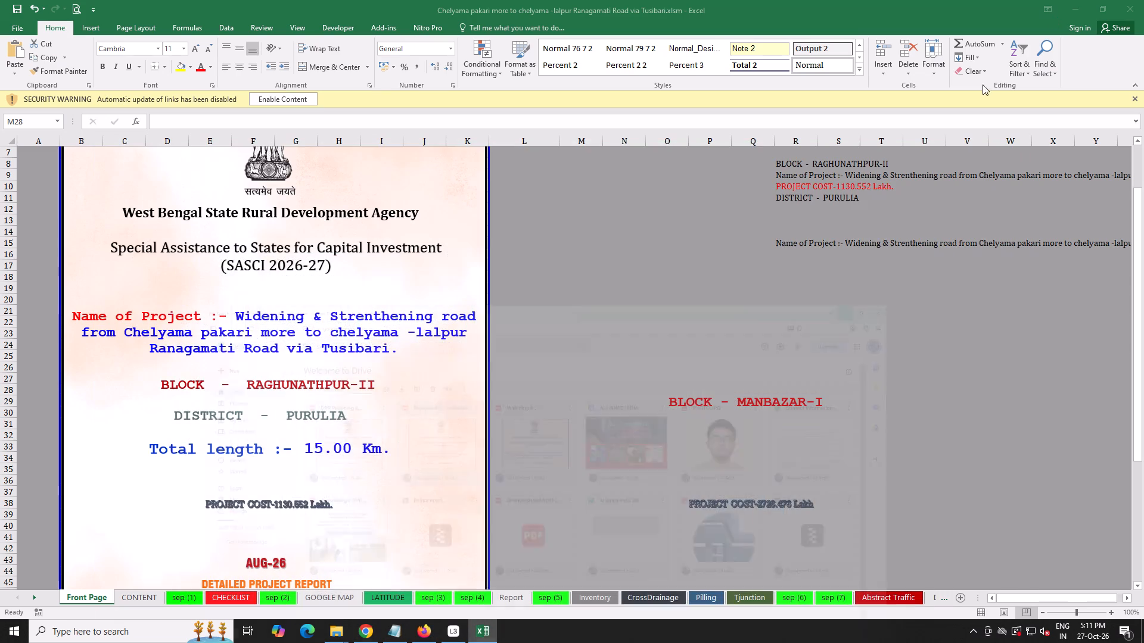
click(1143, 0)
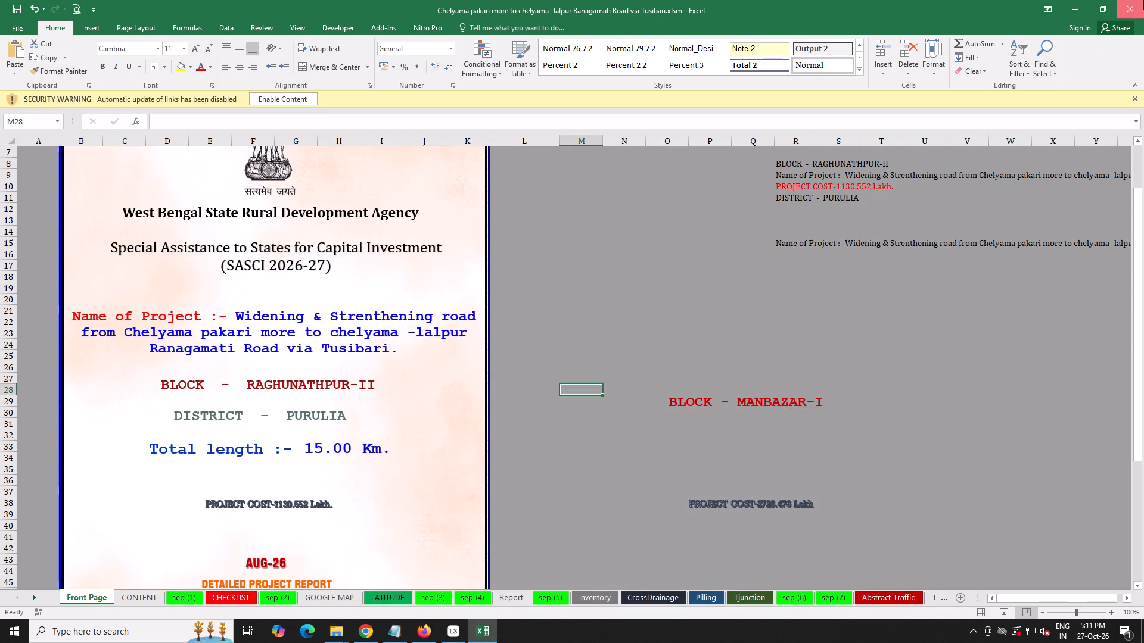
click(533, 336)
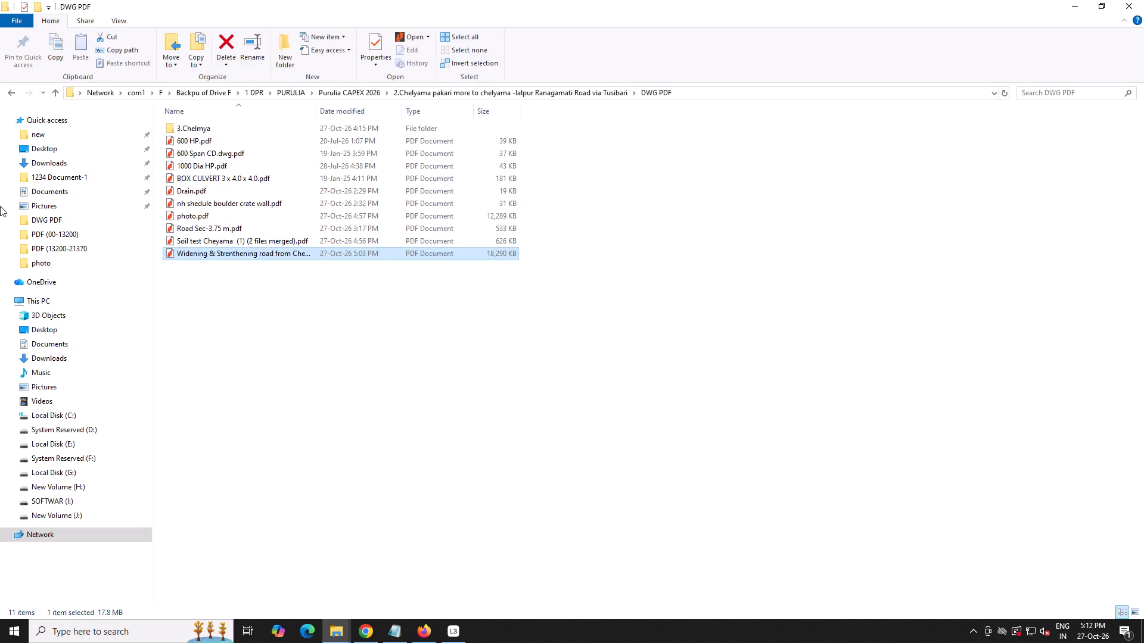
In File Explorer, go up to the Purulia CAPEX 2026 folder and open the 3.Kalurboudi folder.
click(340, 93)
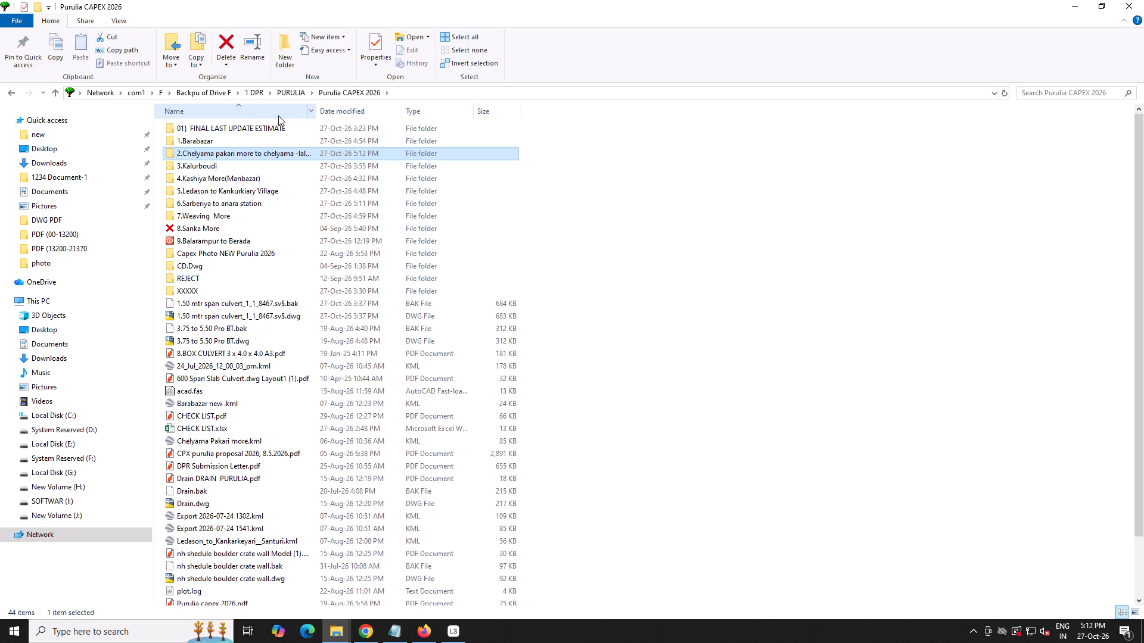
click(250, 163)
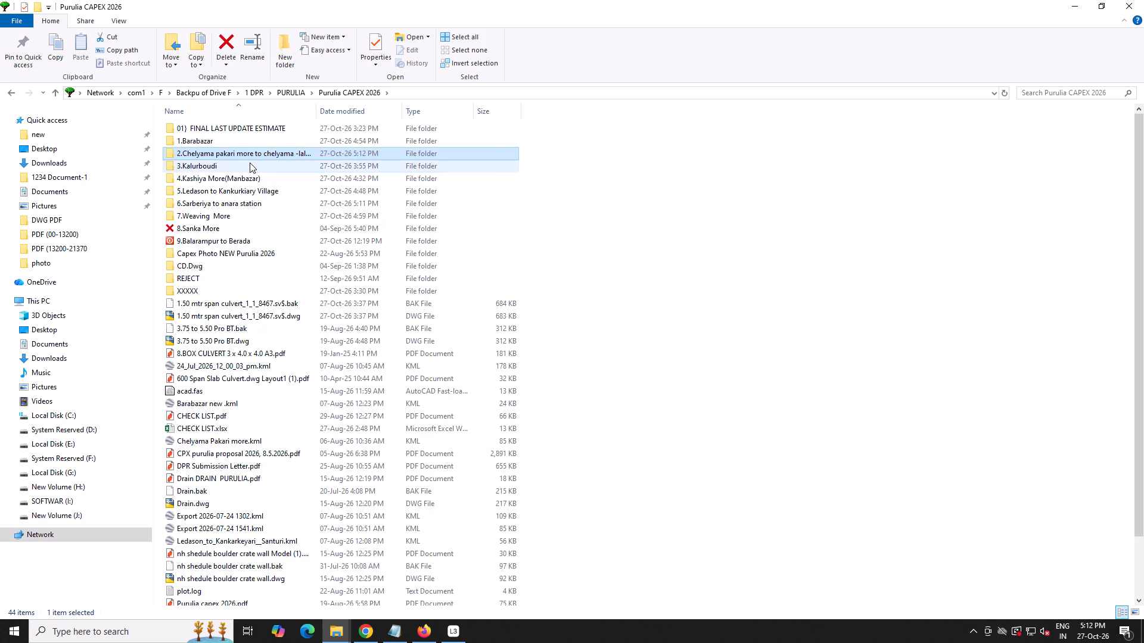
double_click(250, 163)
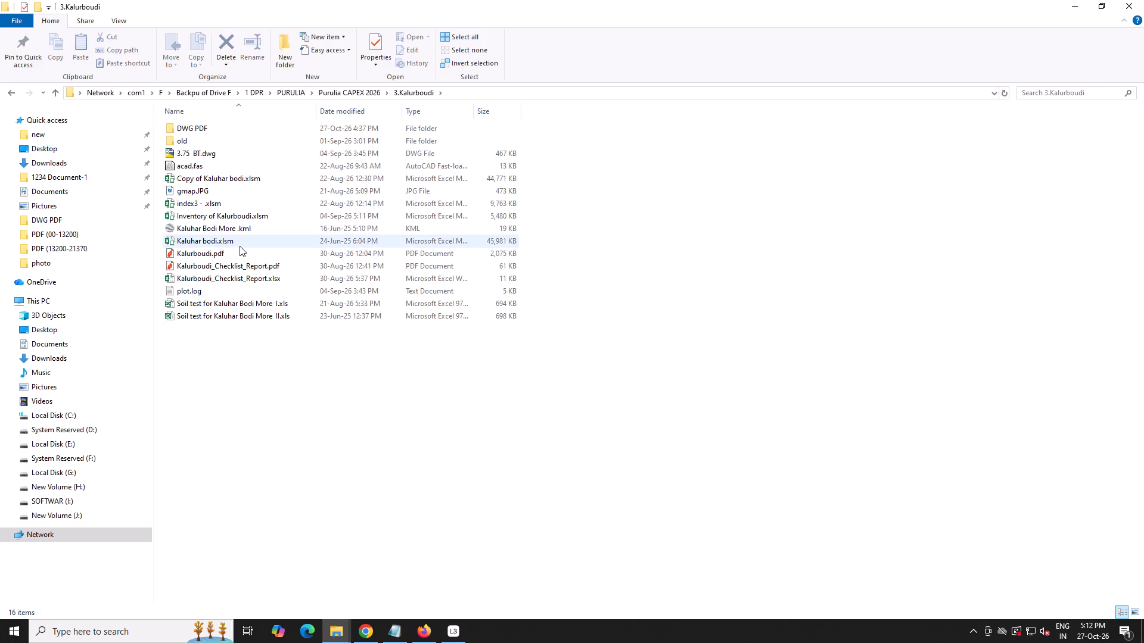
Switch to Chrome, reset the Online2PDF converter for other files, and return to the 3.Kalurboudi folder.
click(418, 626)
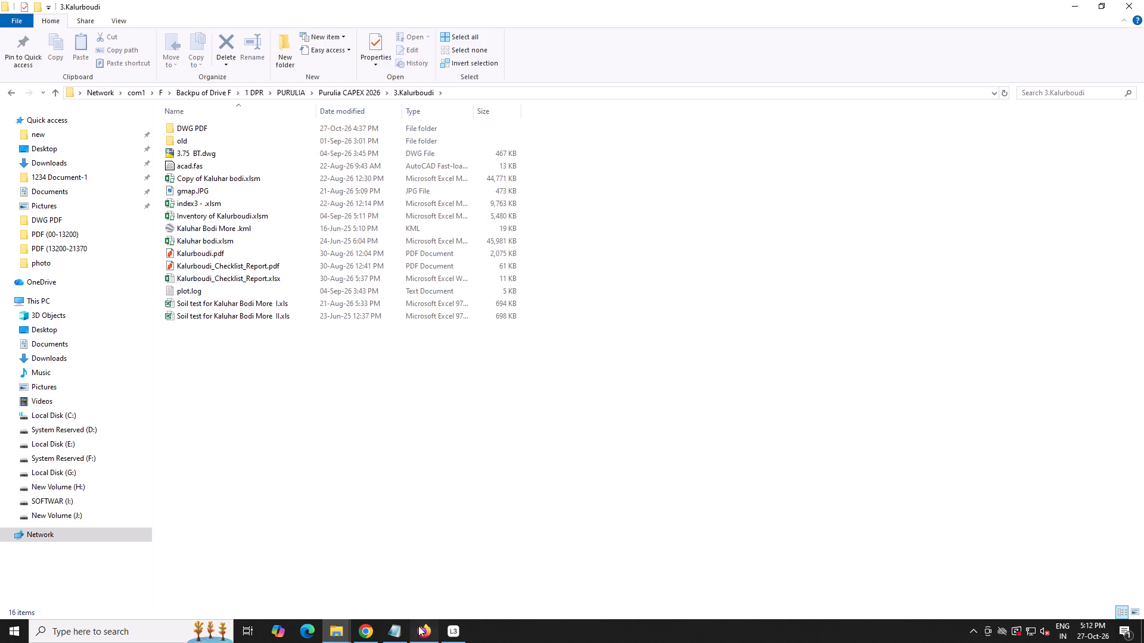
click(418, 626)
click(376, 629)
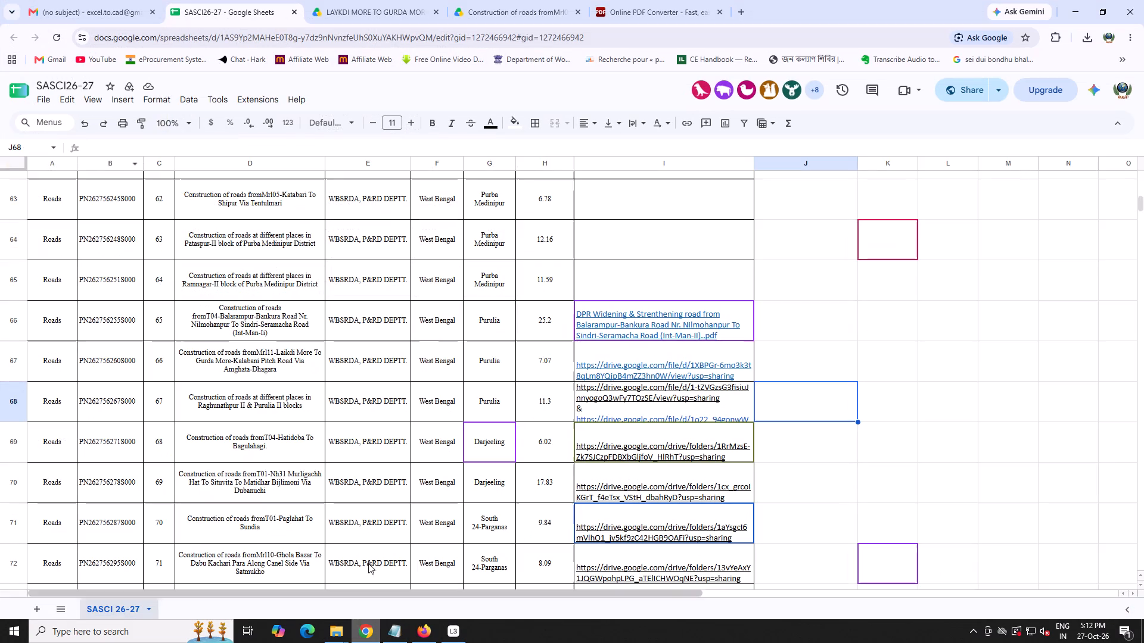
click(648, 0)
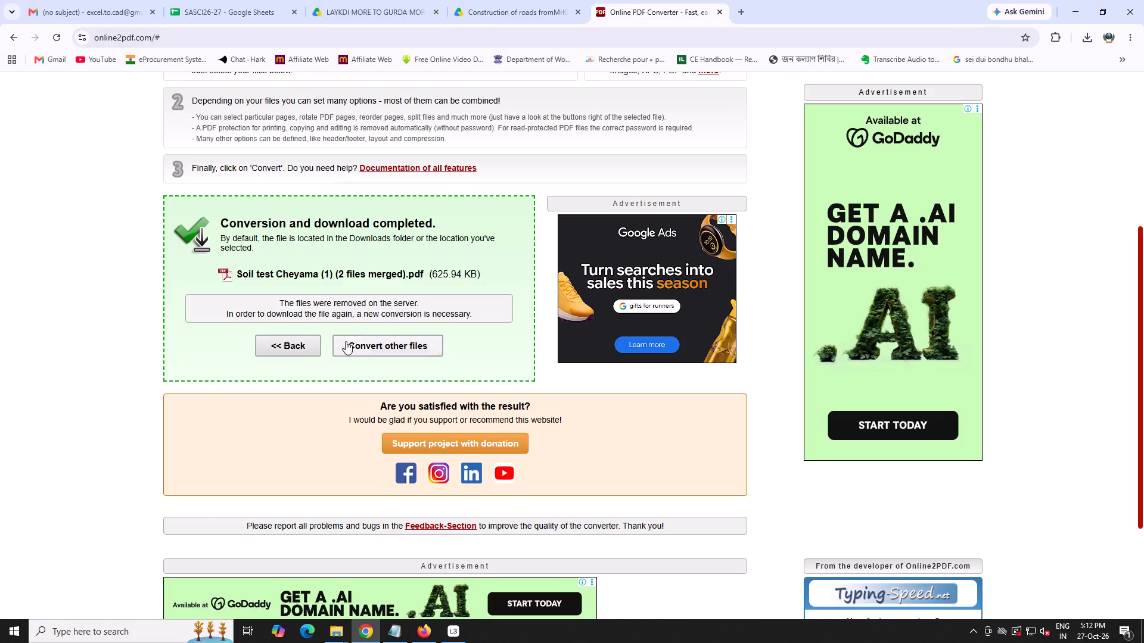
click(378, 344)
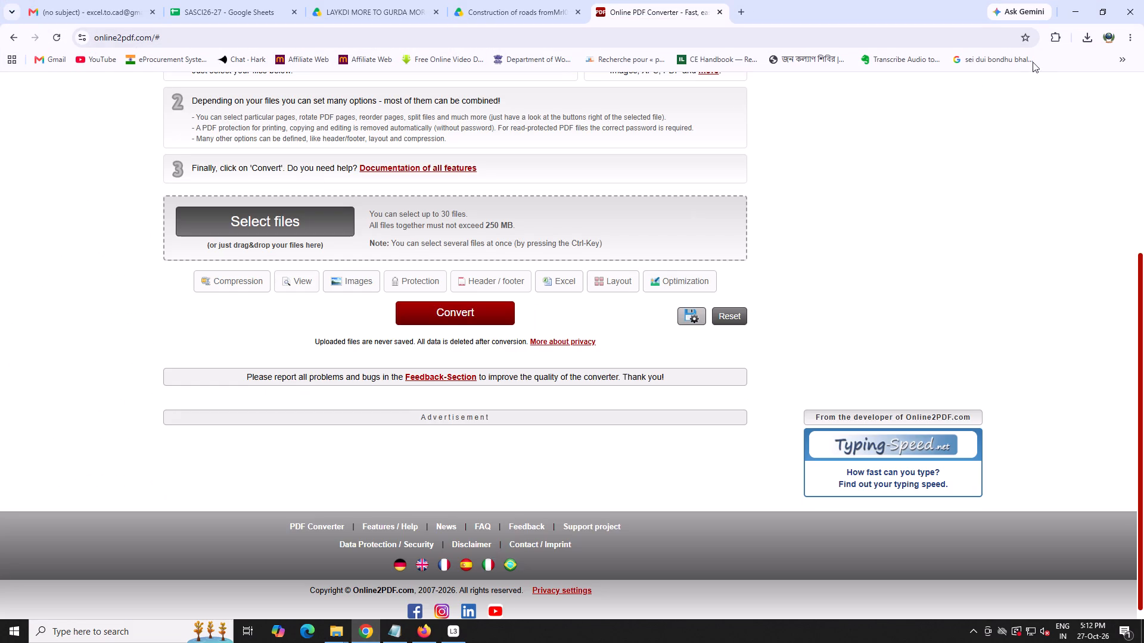
click(1070, 5)
Add the Kaluhar Bodi More I and II soil test .xls files to Online2PDF and convert them into one merged PDF.
drag(221, 339, 221, 313)
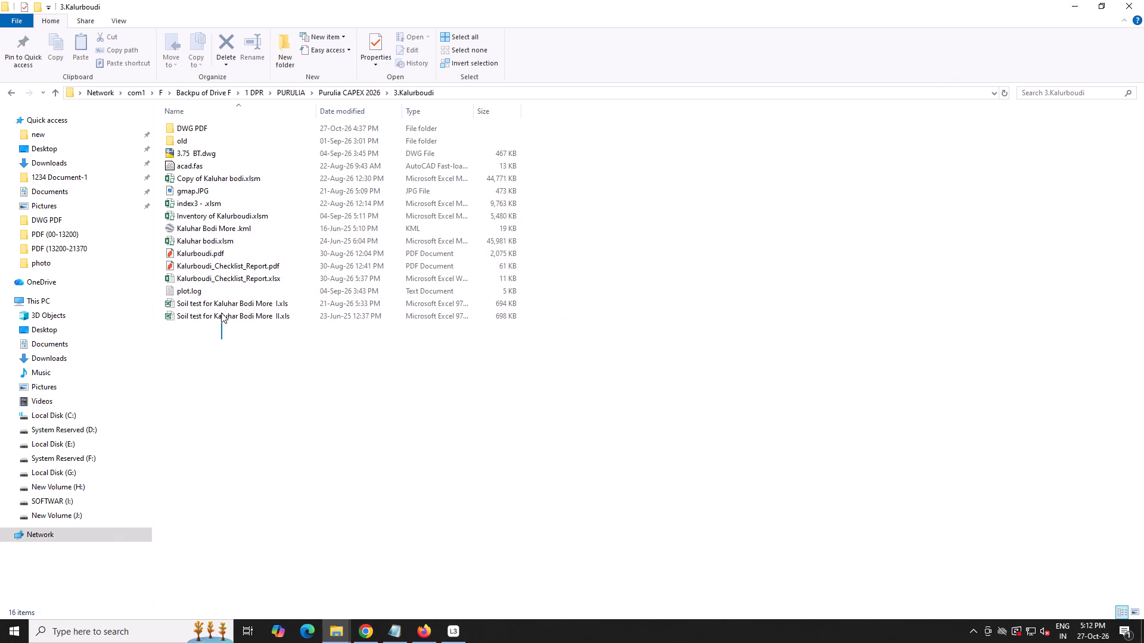
drag(221, 313, 217, 299)
drag(228, 320, 433, 626)
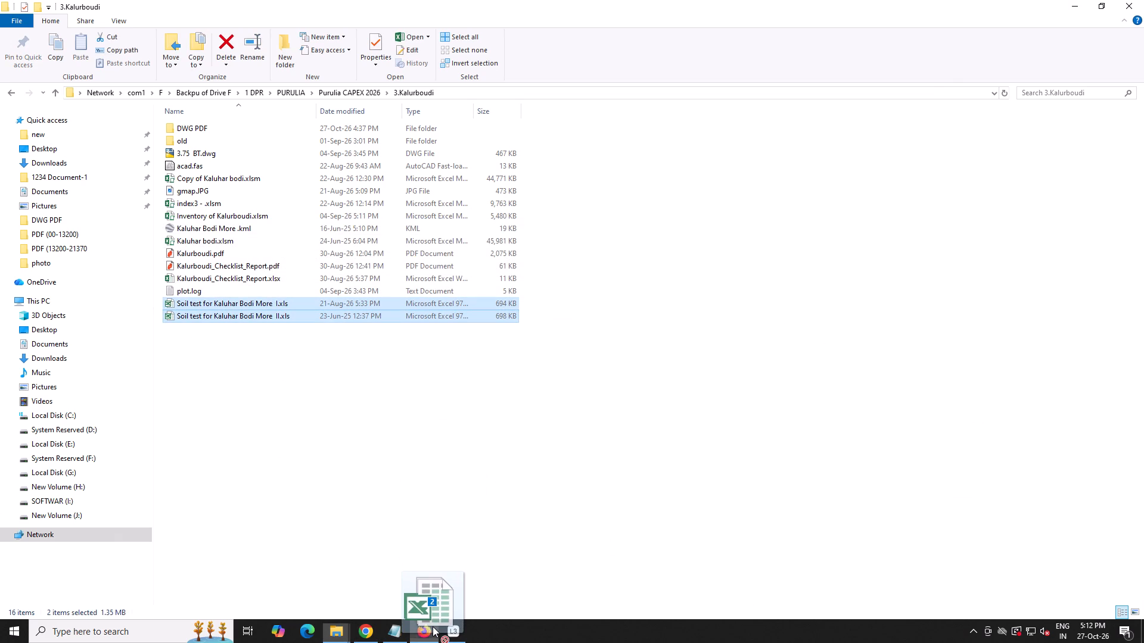
drag(433, 626, 357, 628)
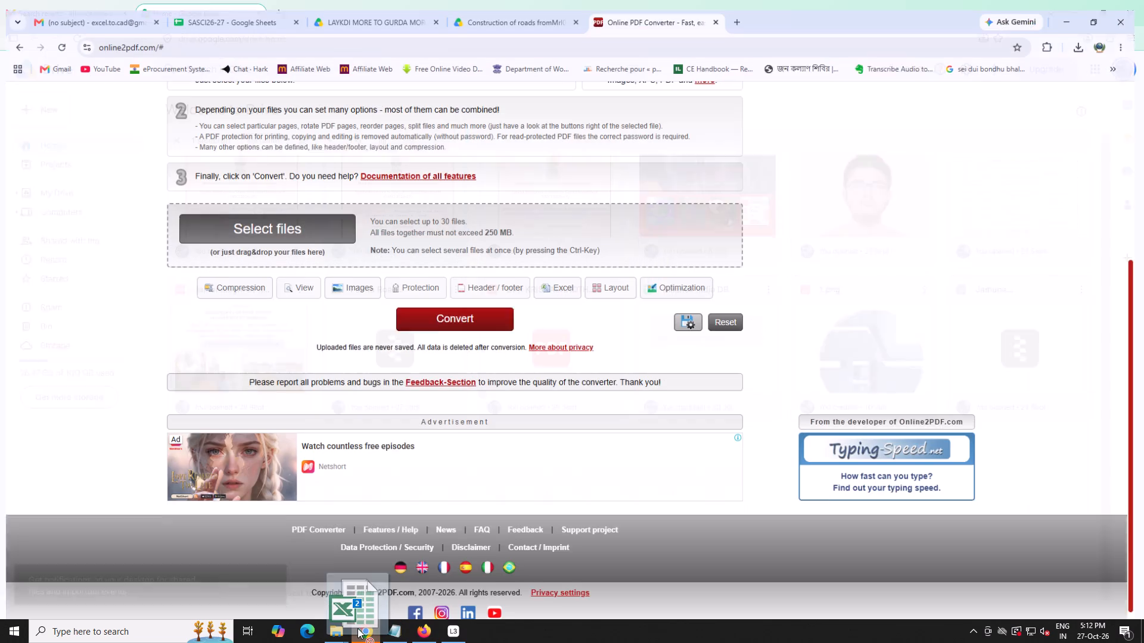
drag(357, 628, 429, 343)
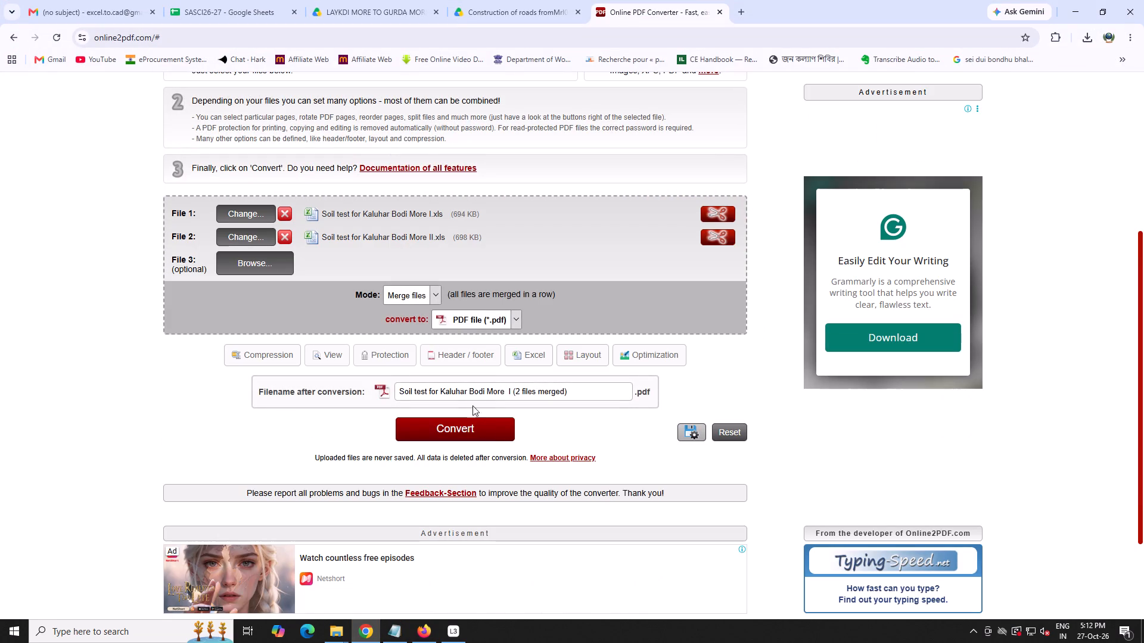
click(479, 429)
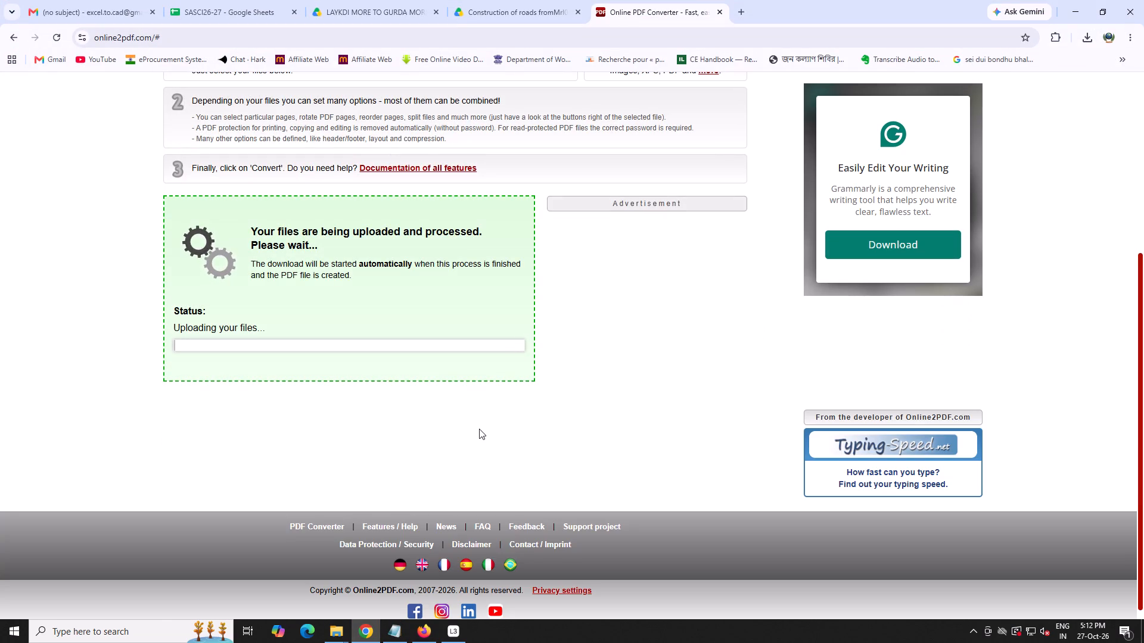
Return to the 3.Kalurboudi folder and open Inventory of Kalurboudi.xlsm in Excel.
click(1078, 10)
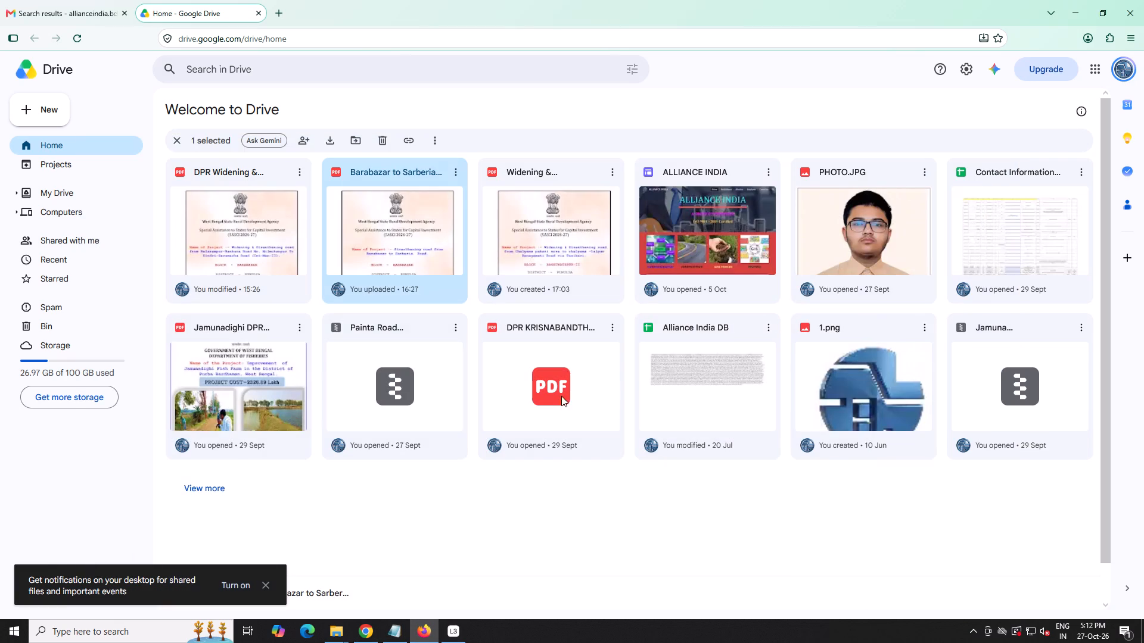
click(335, 638)
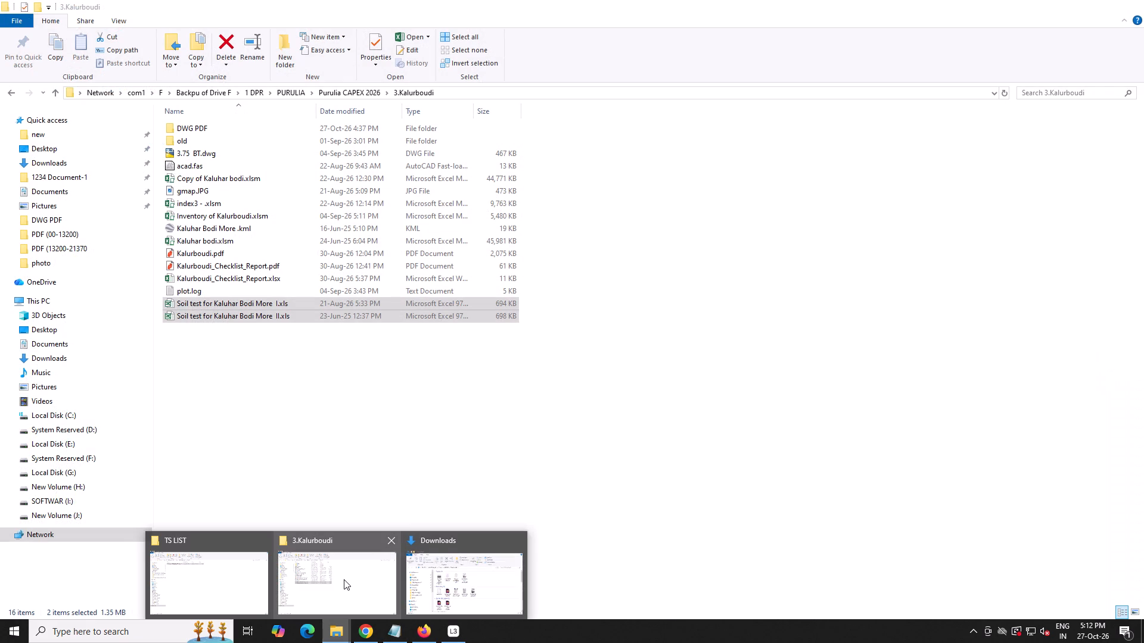
click(344, 579)
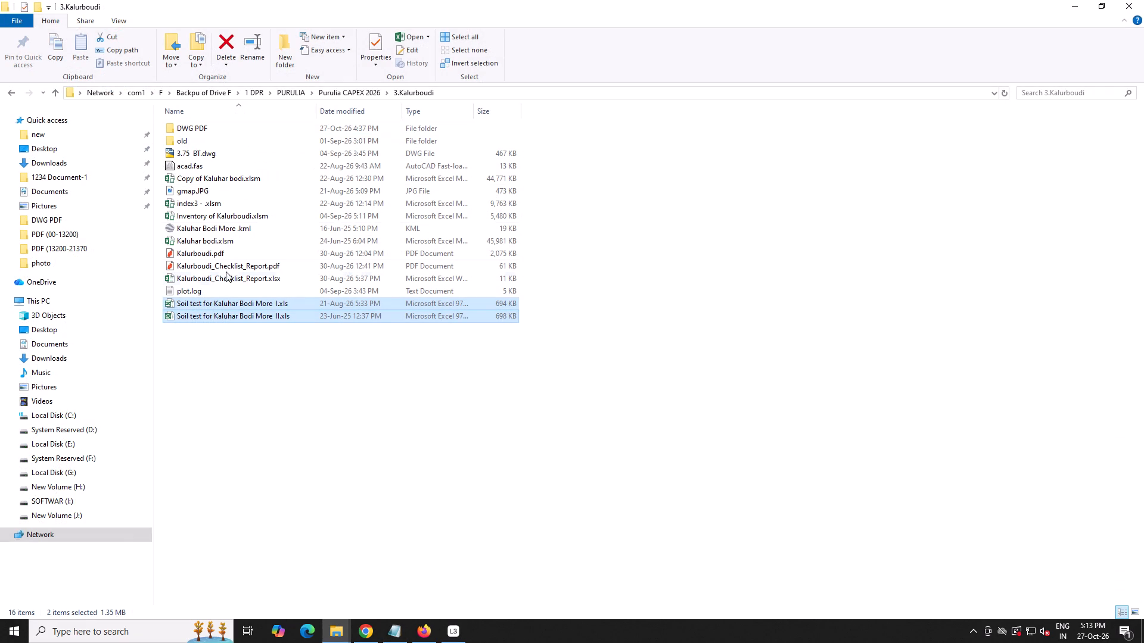
double_click(224, 215)
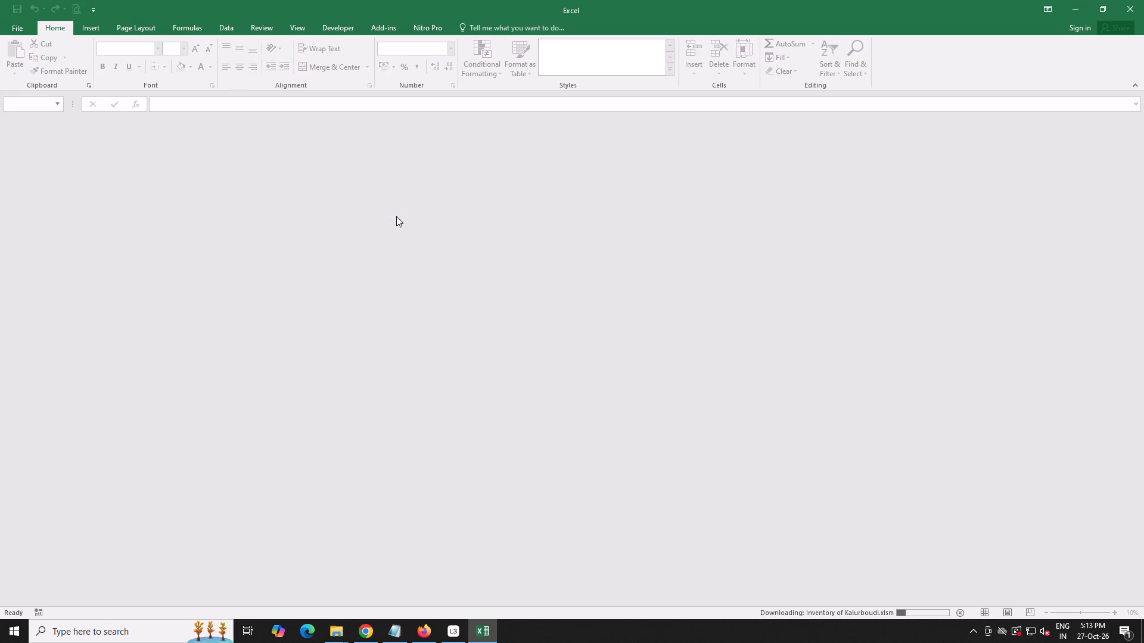
click(705, 187)
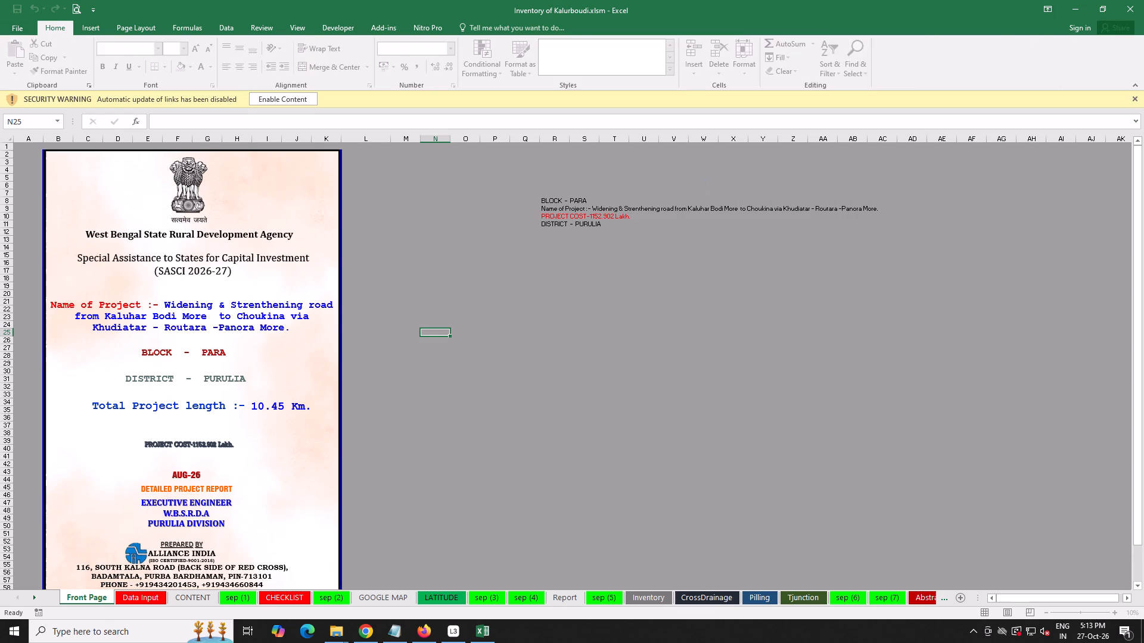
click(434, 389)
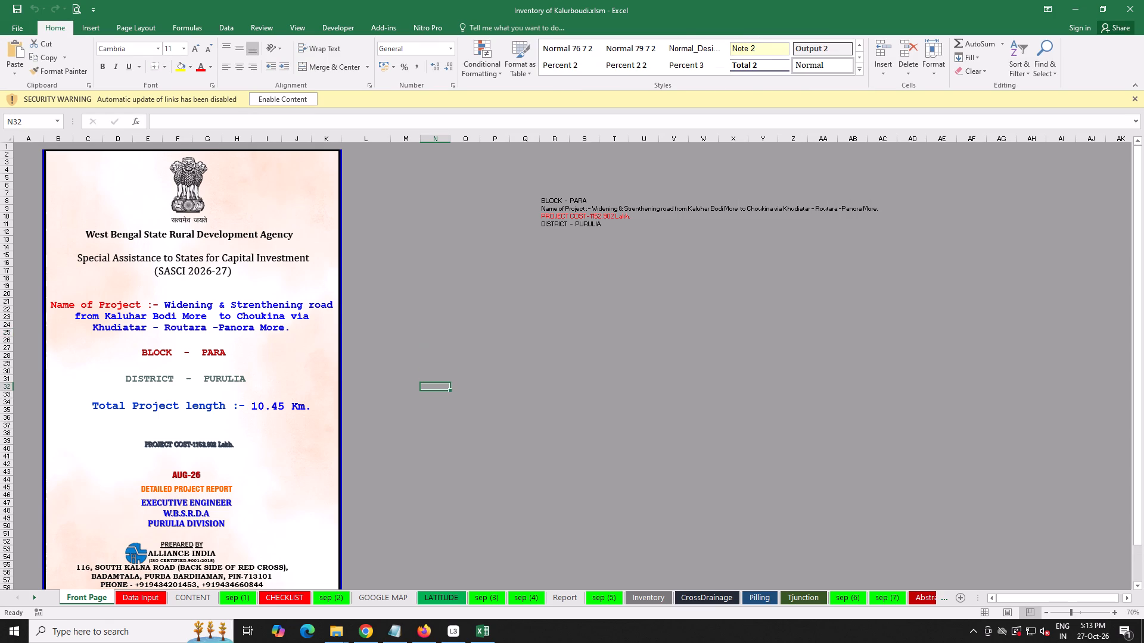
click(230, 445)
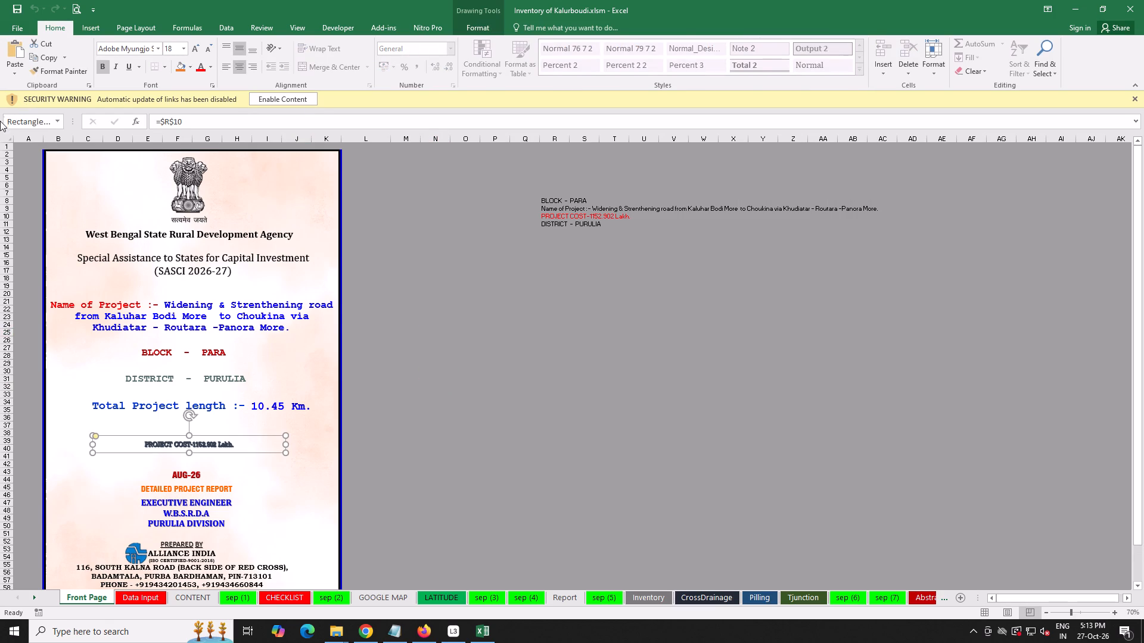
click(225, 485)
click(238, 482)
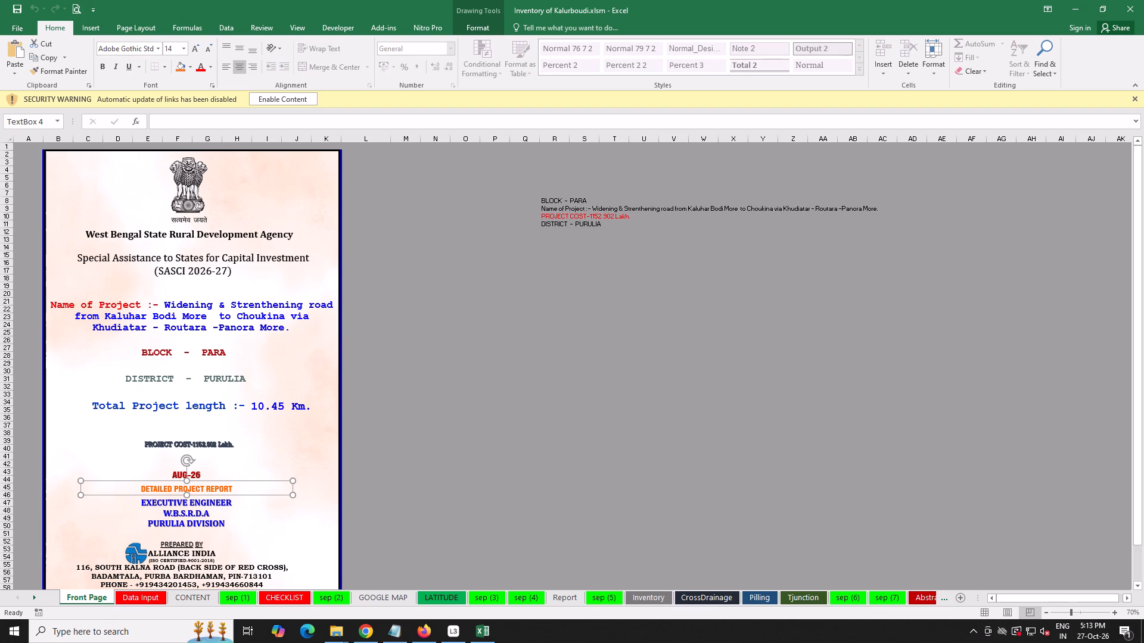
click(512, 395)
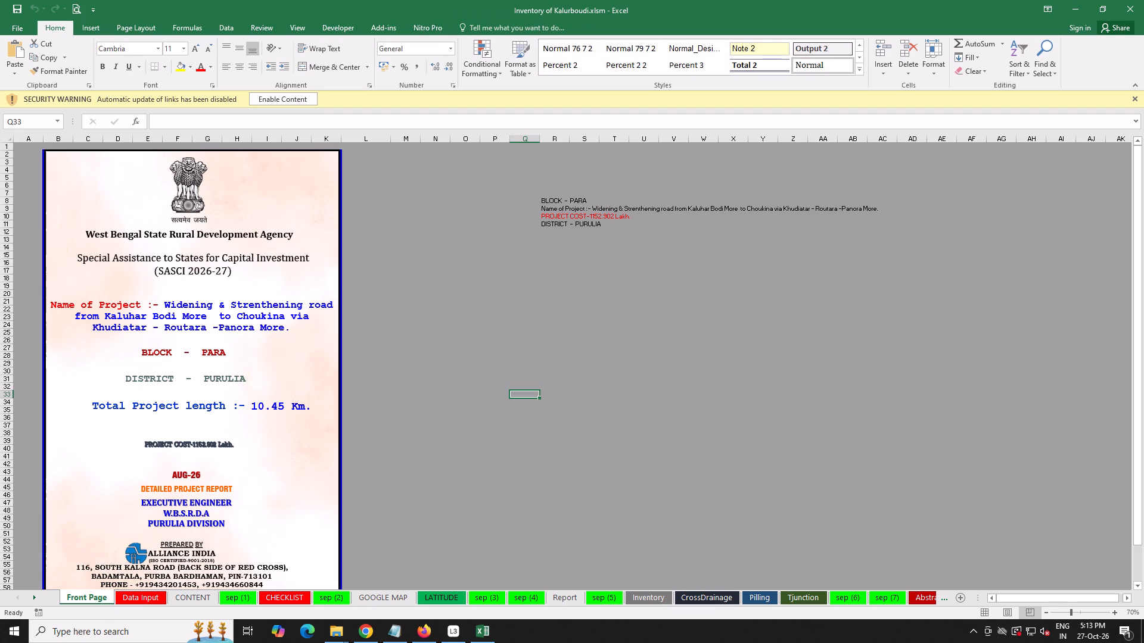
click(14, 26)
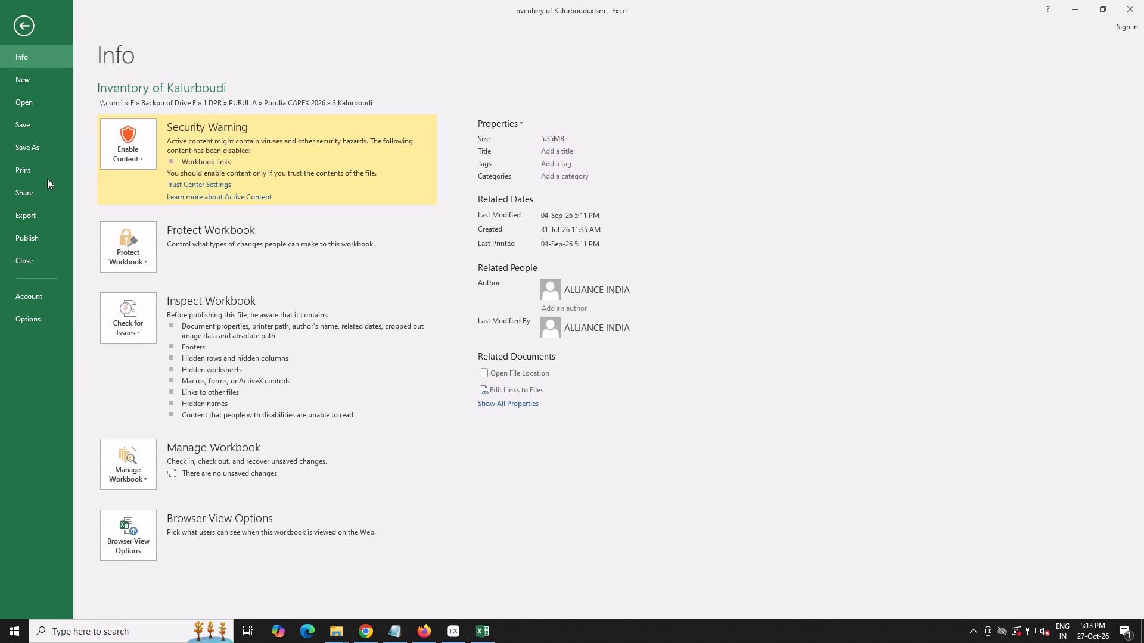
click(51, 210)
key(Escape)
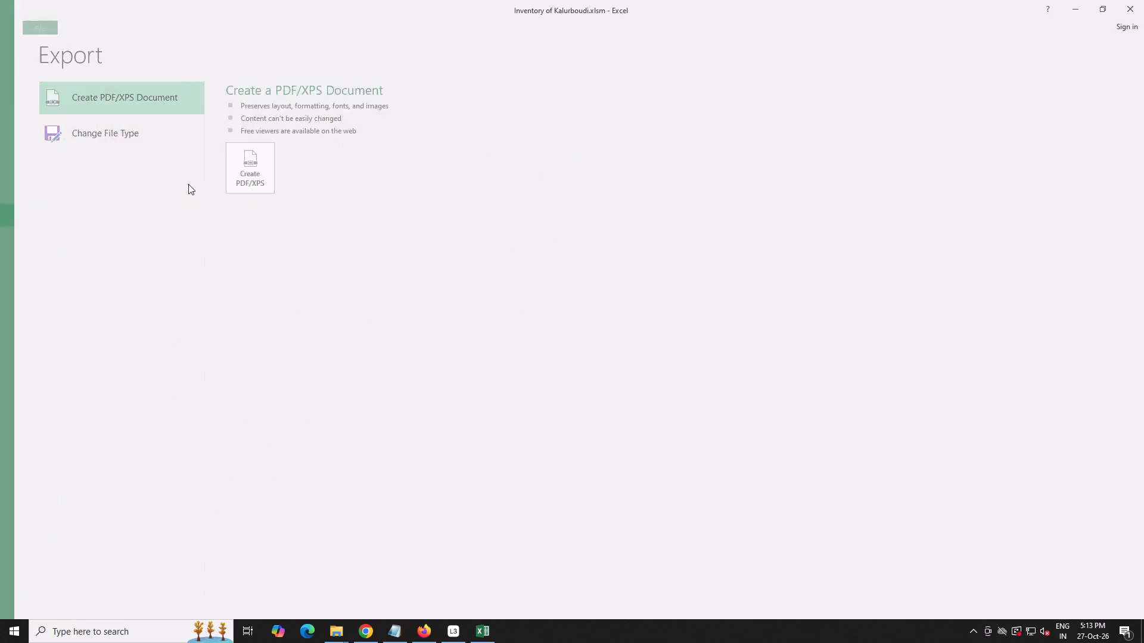
Hide the Data Input sheet in the Kalurboudi inventory workbook.
right_click(126, 595)
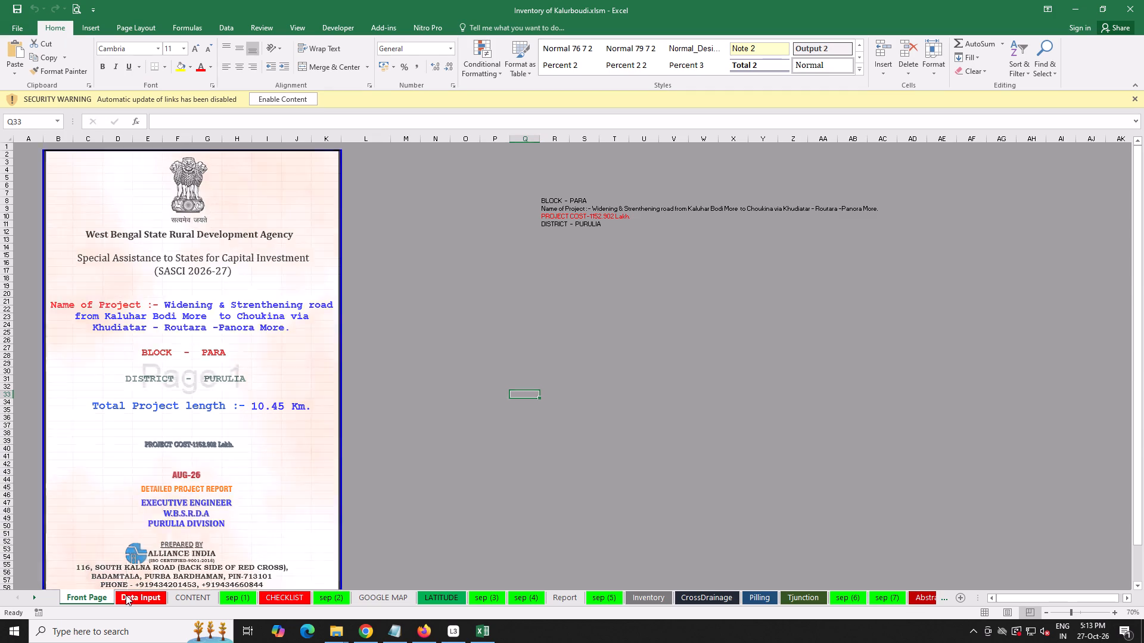
click(169, 555)
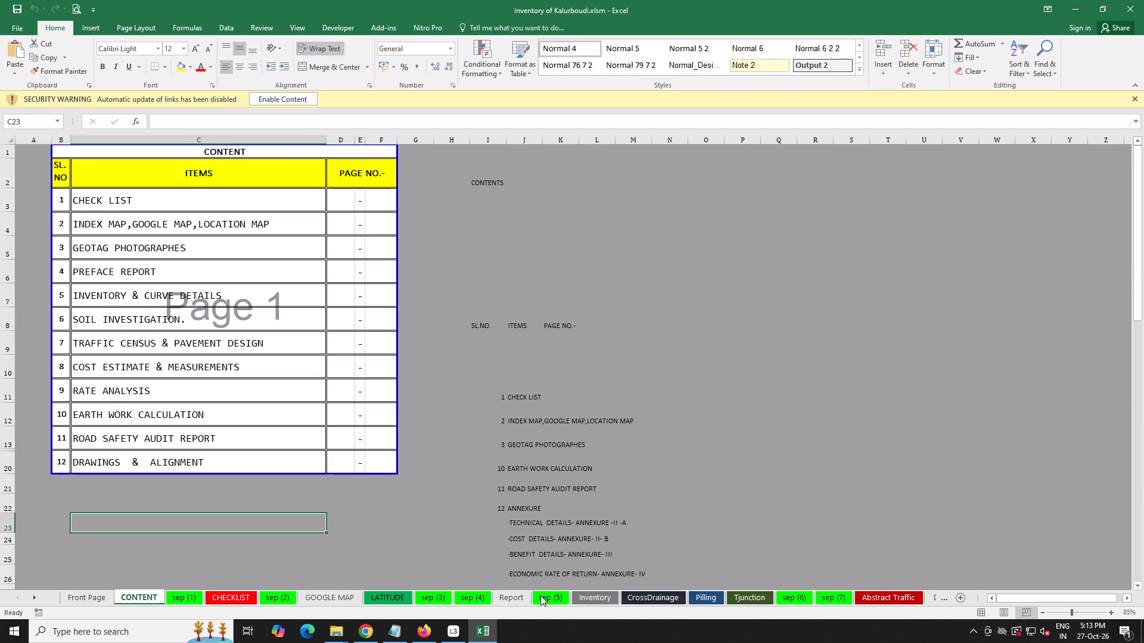
Export the entire workbook as Inventory of Kalurboudi.pdf into the DWG PDF folder inside 3.Kalurboudi.
click(22, 31)
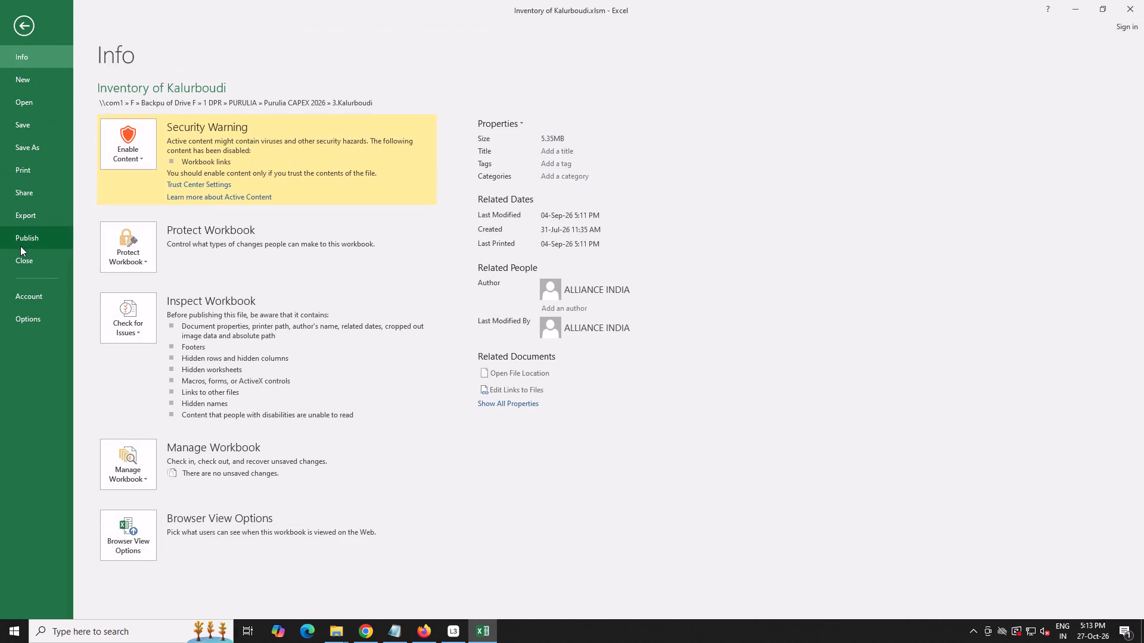
click(33, 224)
click(299, 173)
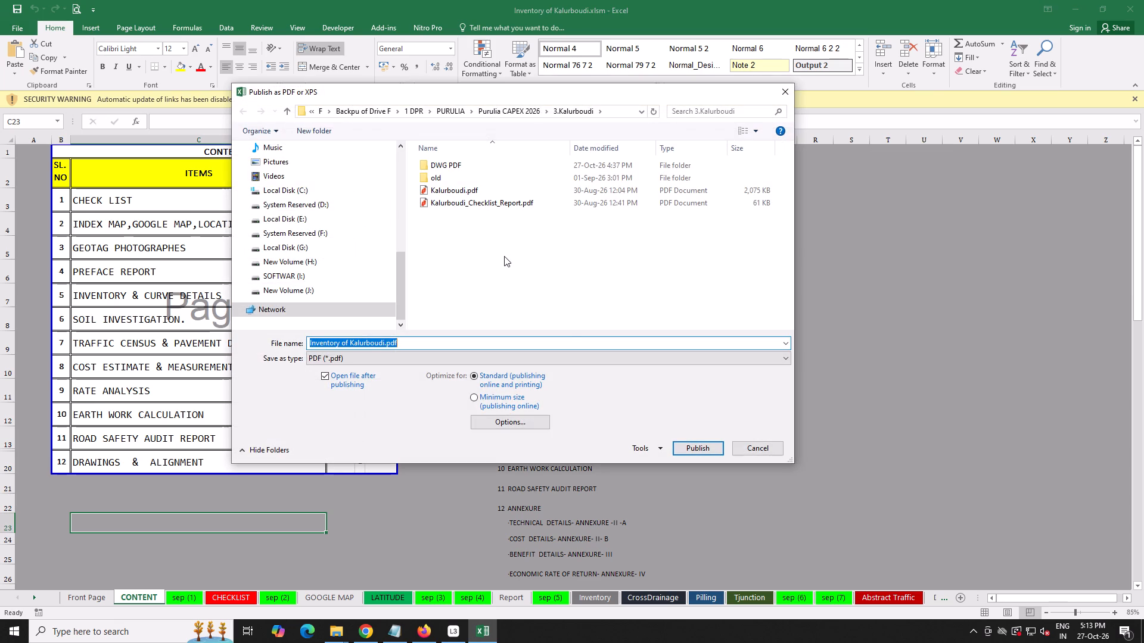
double_click(456, 164)
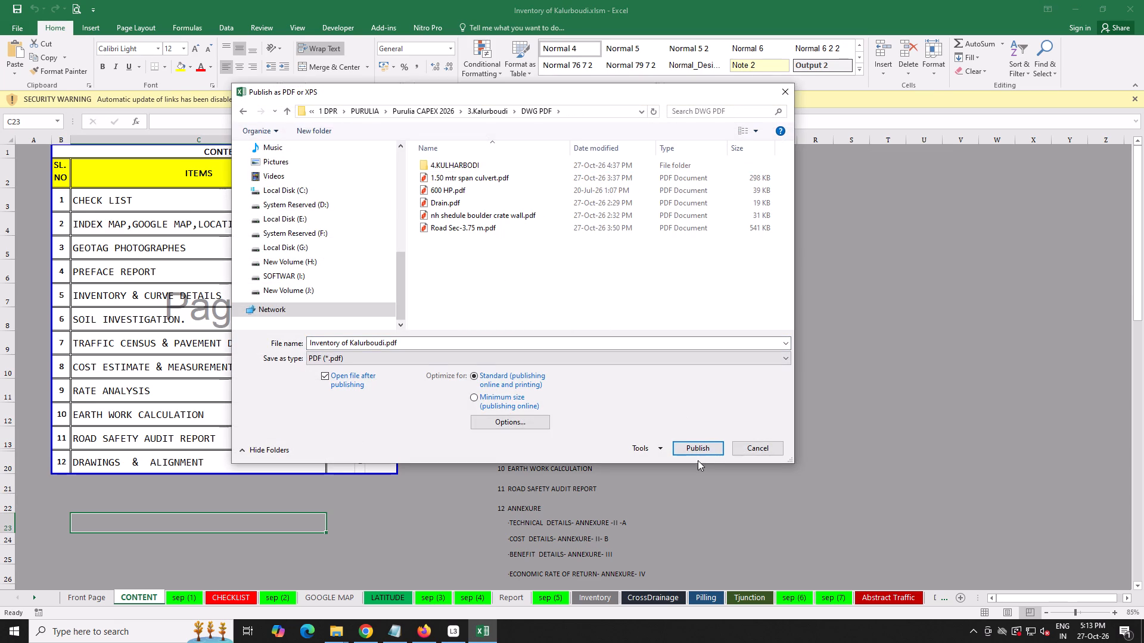
click(525, 420)
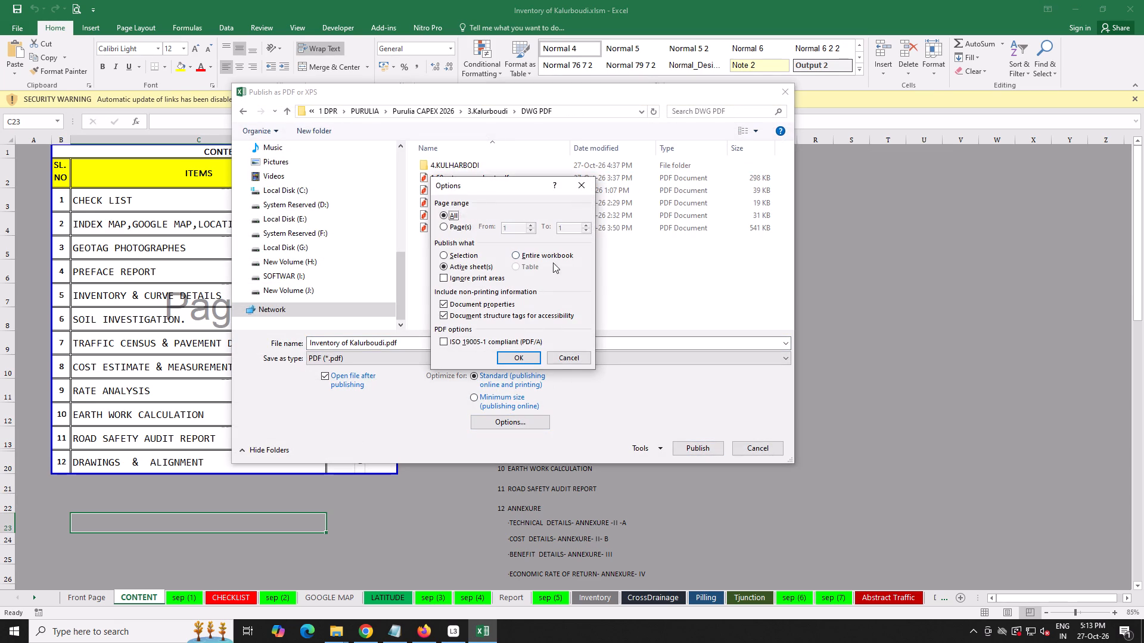
click(553, 258)
click(524, 356)
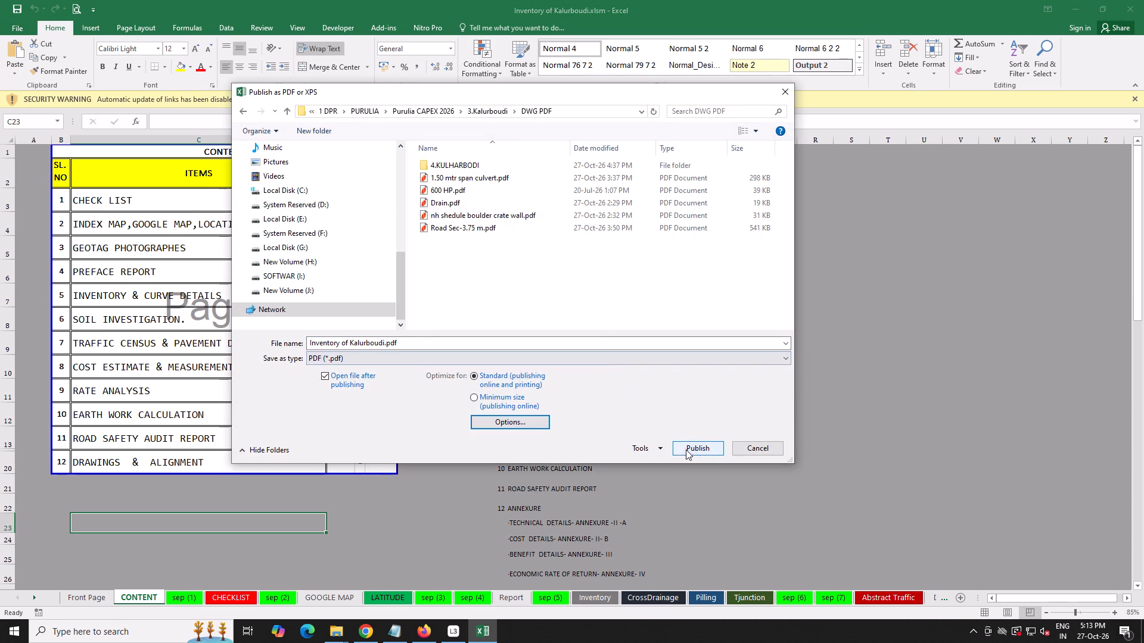
click(702, 449)
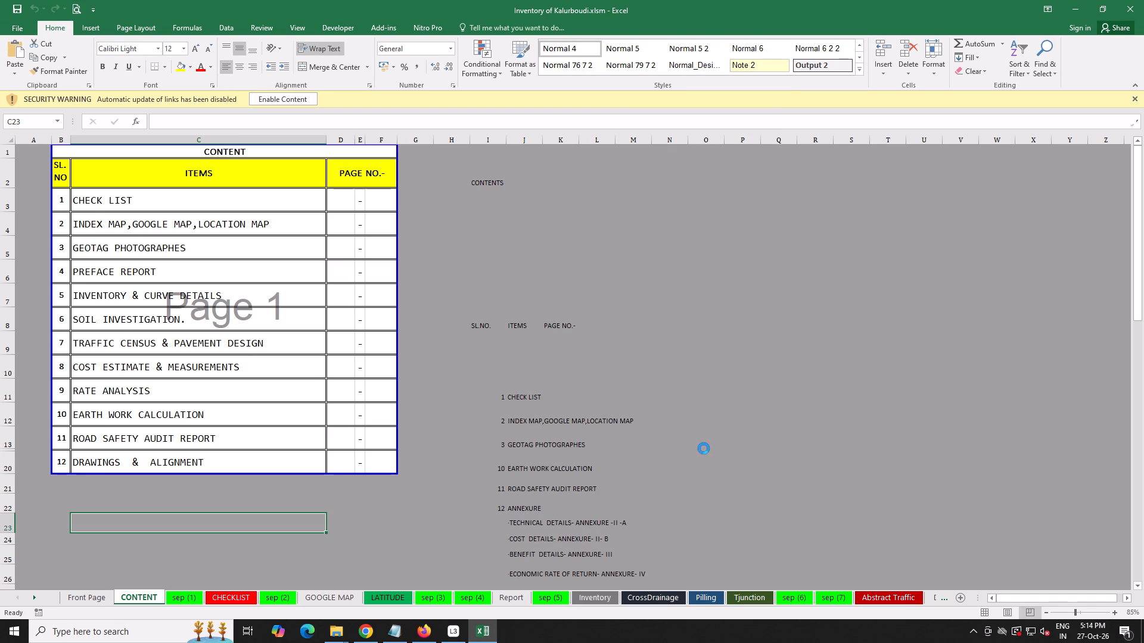
Switch to Loggy3, stop the current recording session and start a new one.
click(449, 632)
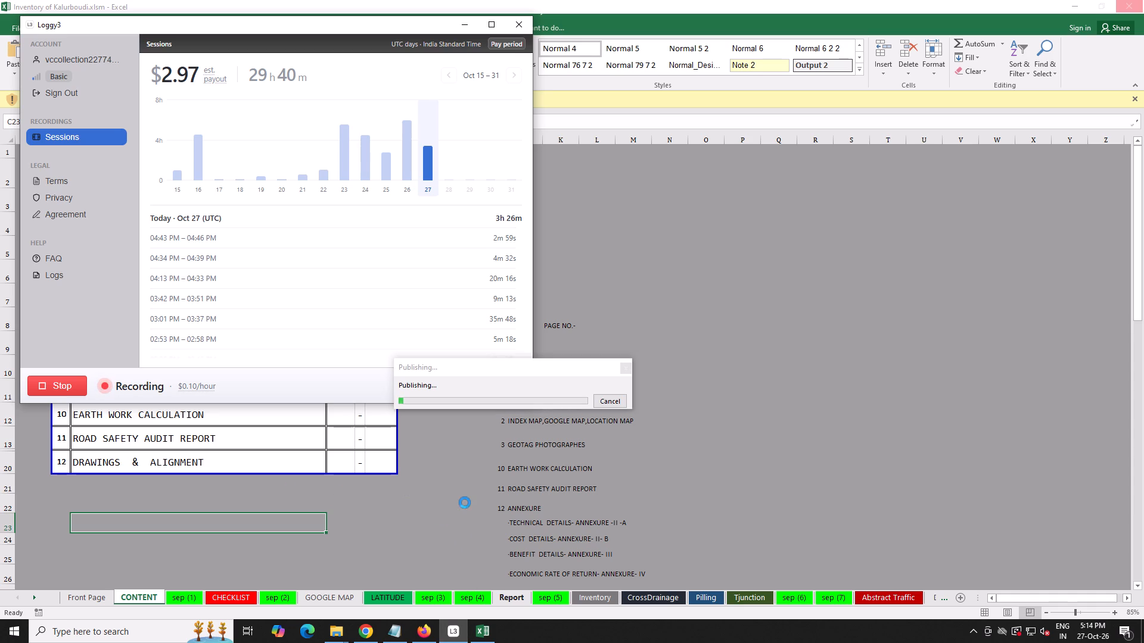
click(66, 377)
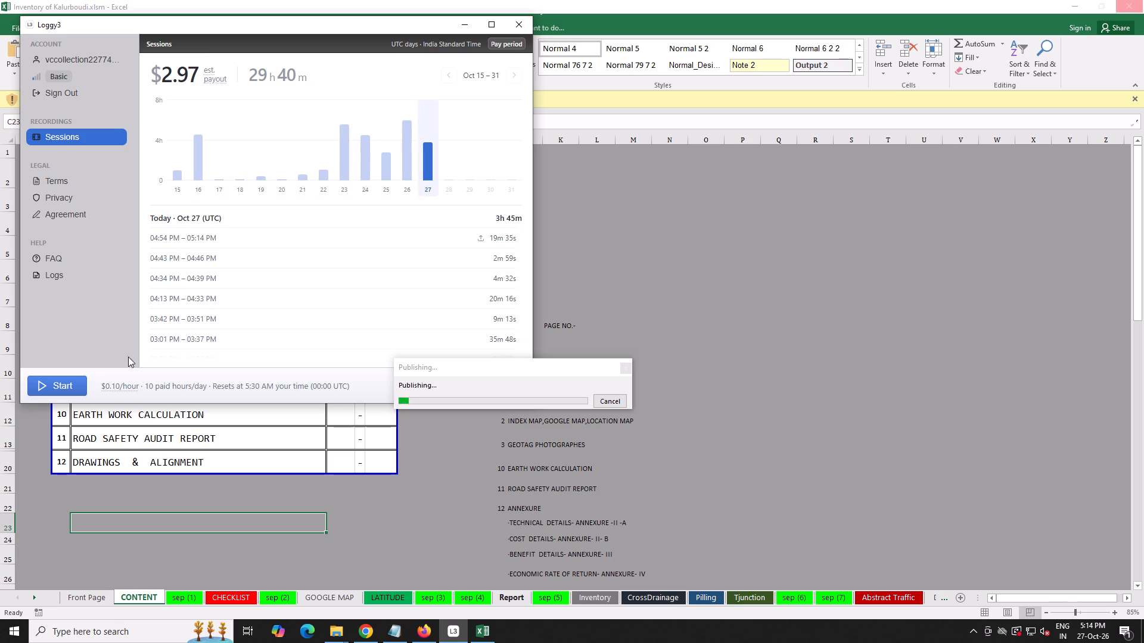
click(70, 391)
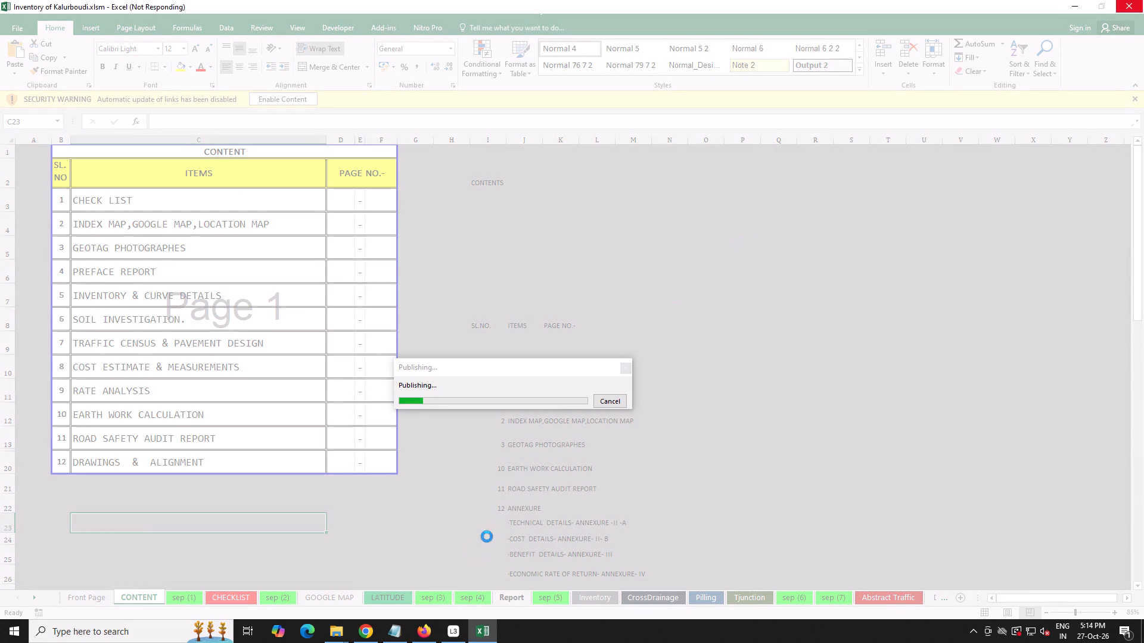
Show the desktop and launch the application whose shortcut has the K icon.
click(1143, 642)
double_click(69, 151)
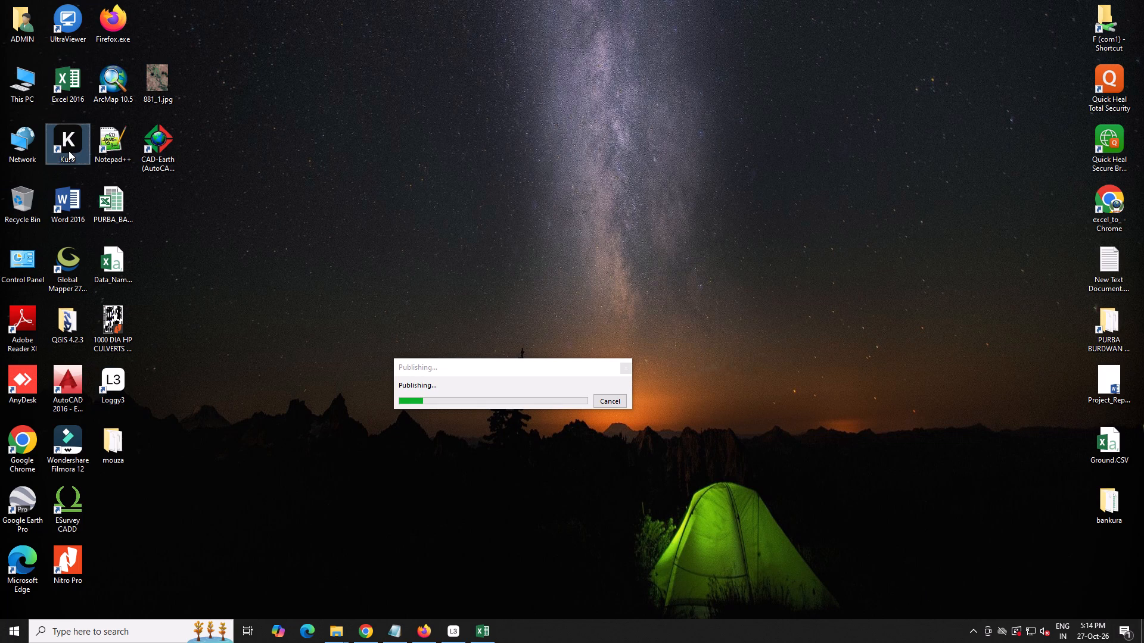
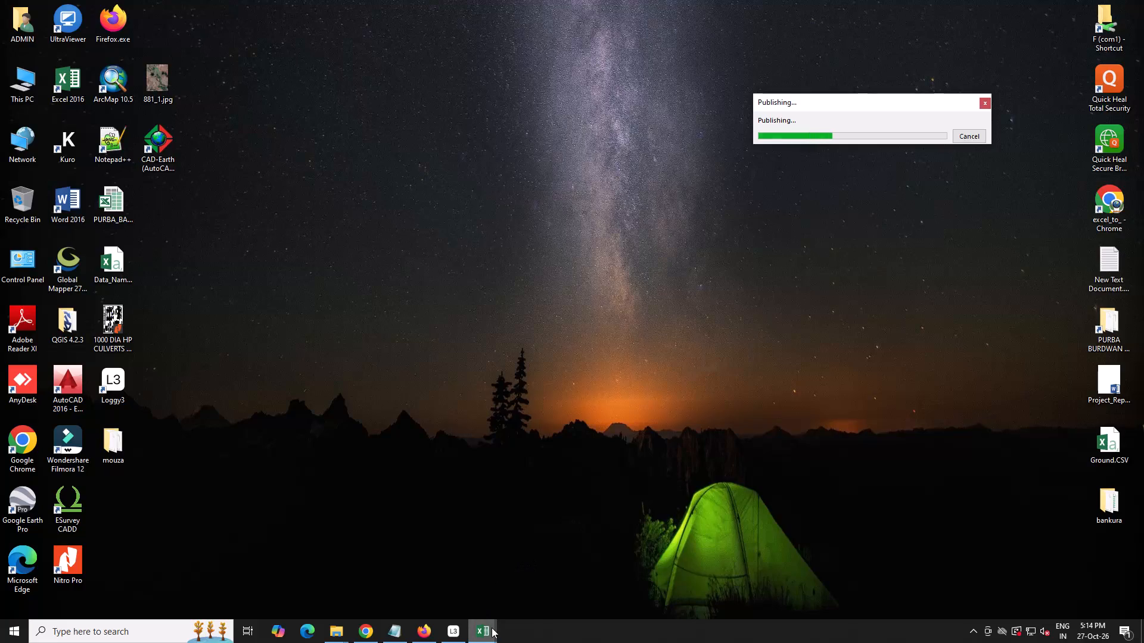
Switch back to the Inventory of Kalurboudi workbook in Excel.
click(492, 628)
click(426, 595)
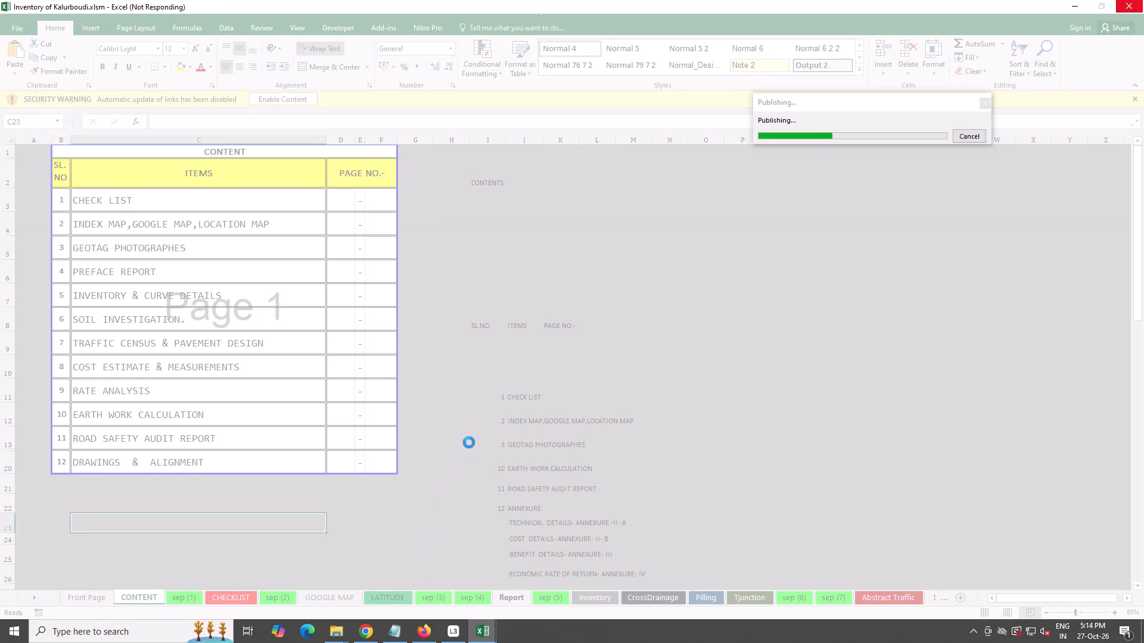
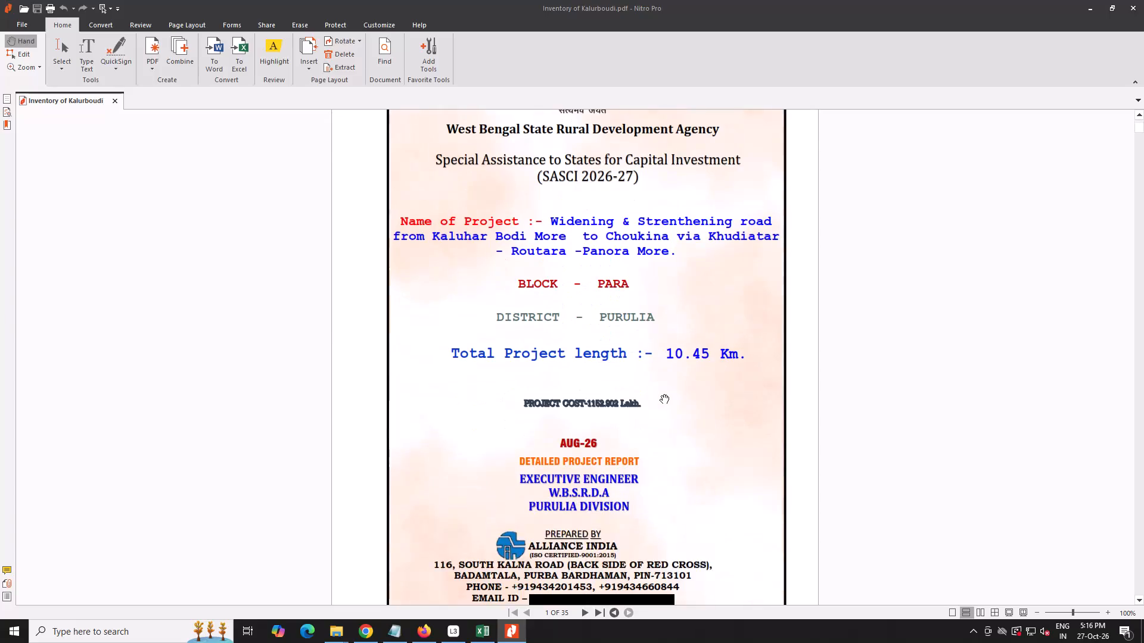
Look over and close the exported Inventory of Kalurboudi PDF, and close its workbook without saving changes.
scroll(661, 394, down, 5)
scroll(661, 394, up, 8)
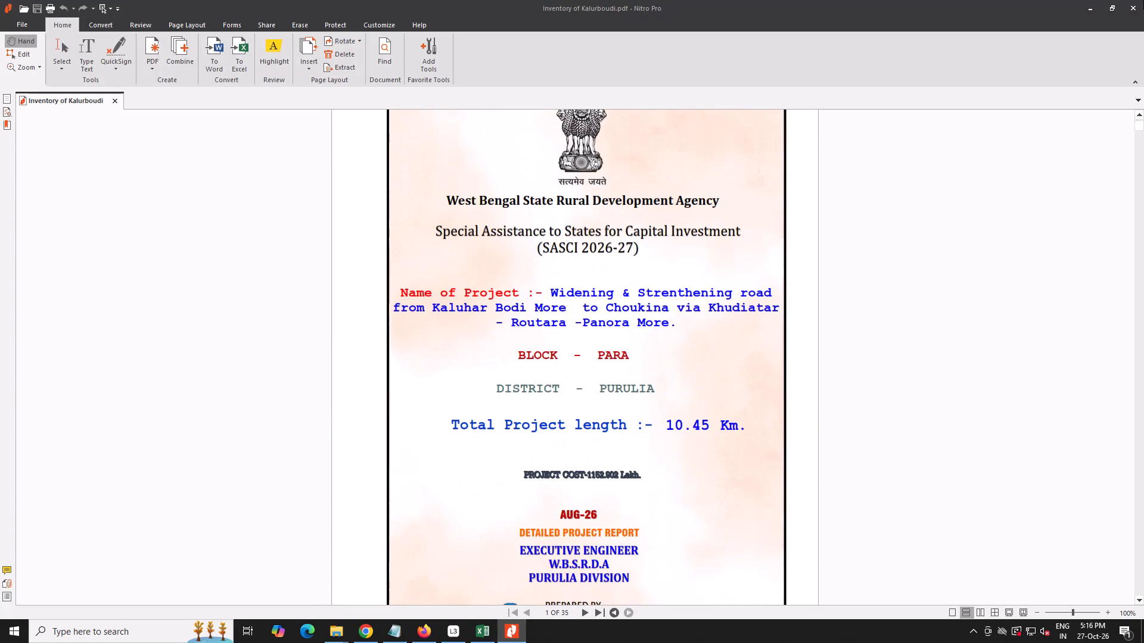
click(1142, 5)
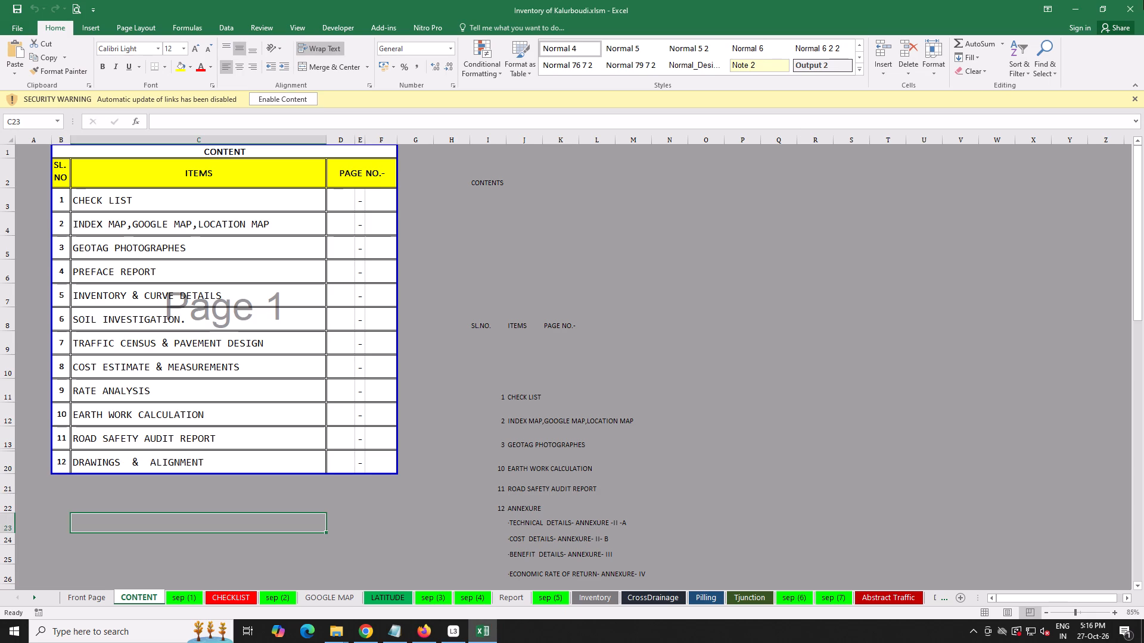
click(1084, 7)
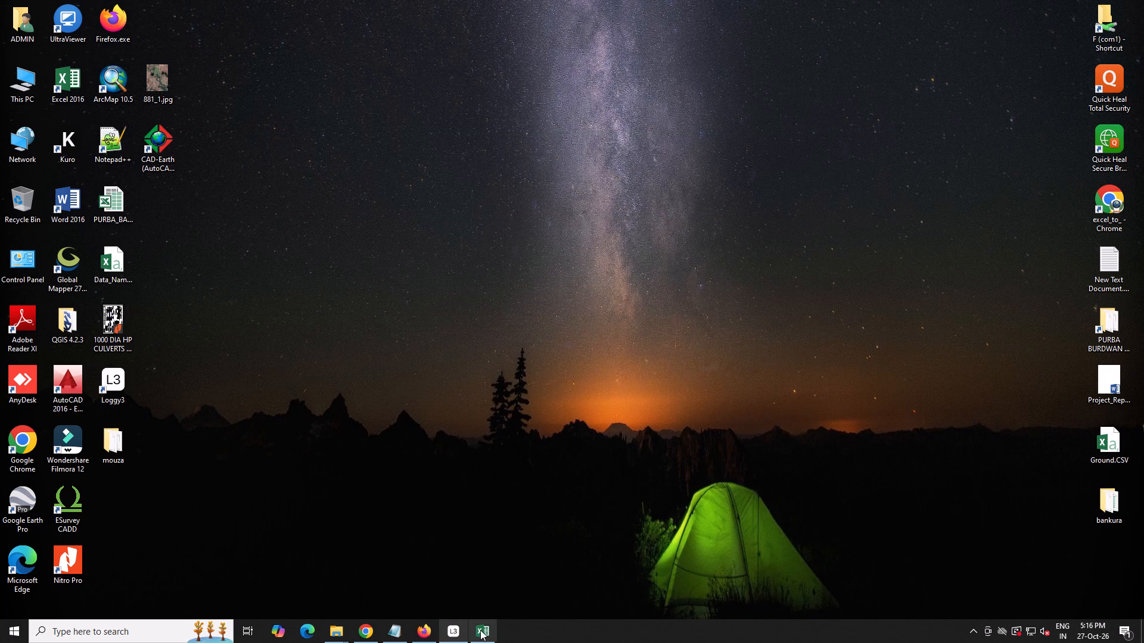
click(480, 630)
click(1143, 0)
click(583, 331)
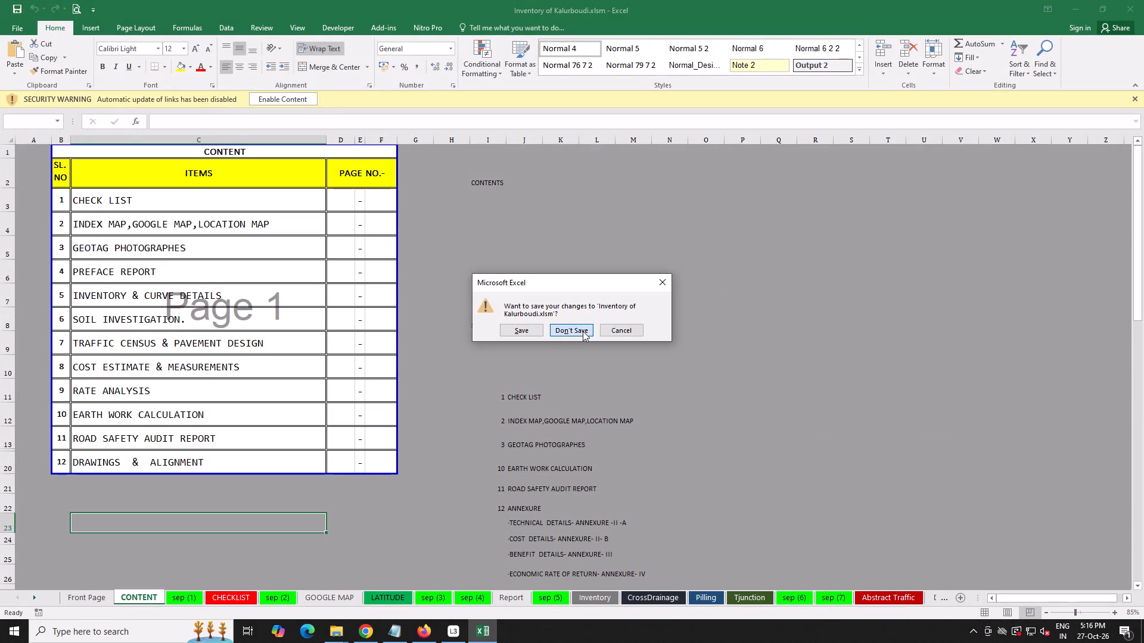
Open the Kaluhar bodi.xlsm workbook from the 3.Kalurboudi folder.
click(342, 636)
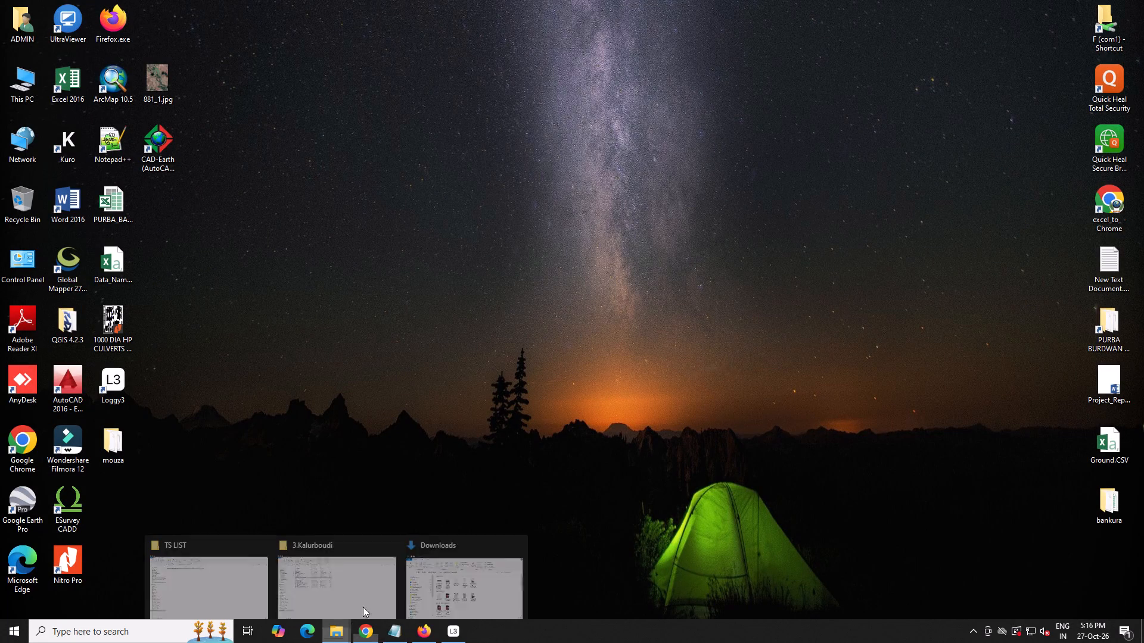
click(368, 558)
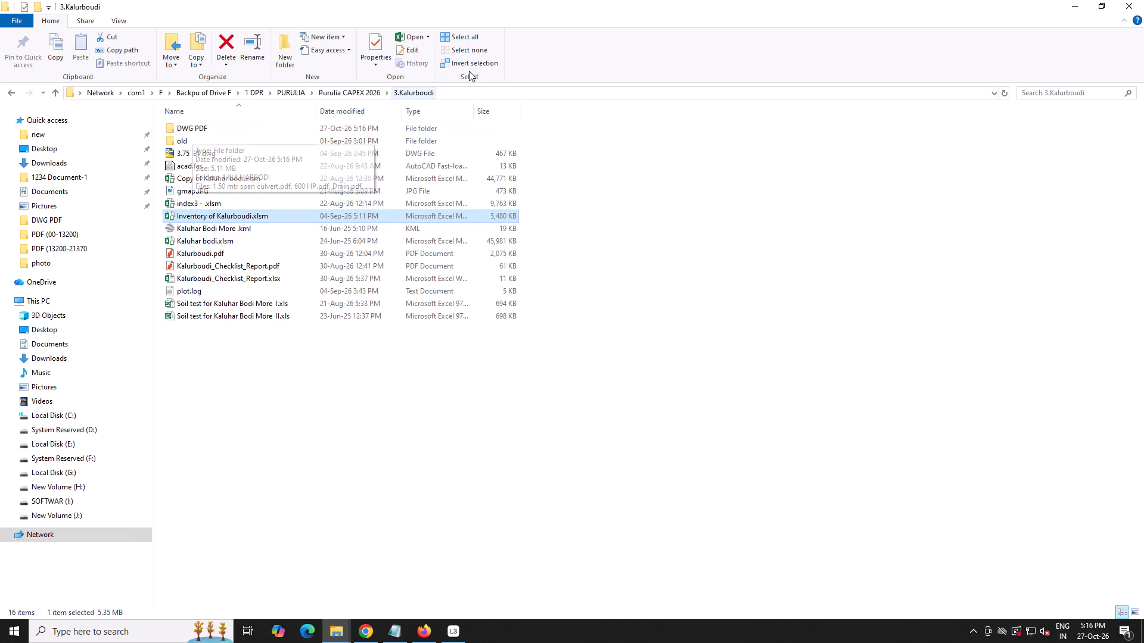
click(378, 90)
double_click(212, 166)
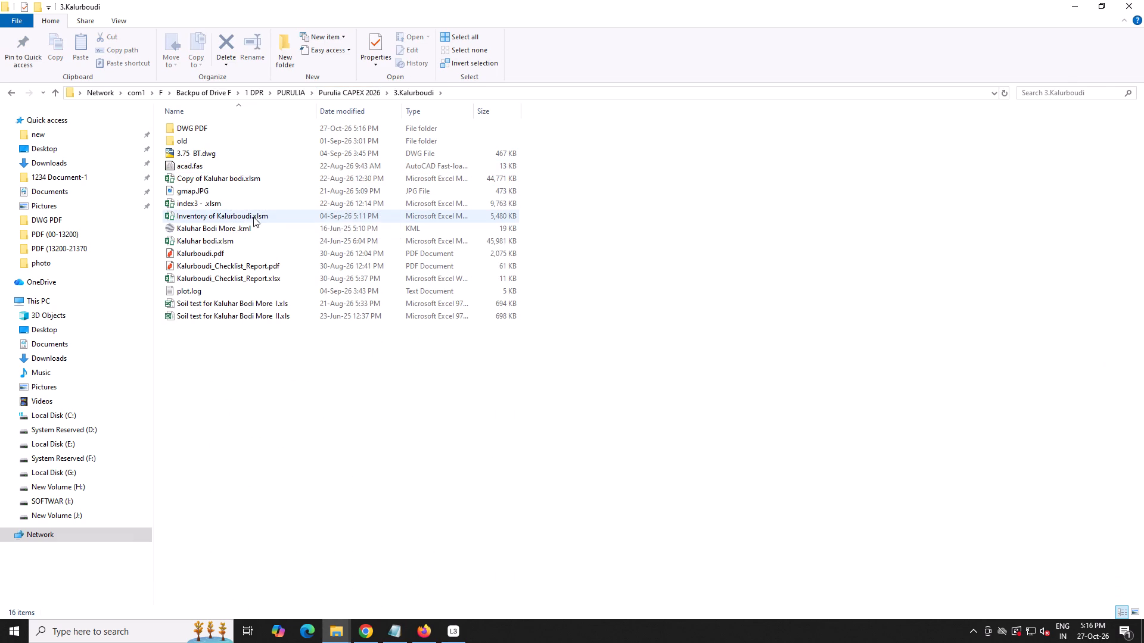
double_click(232, 244)
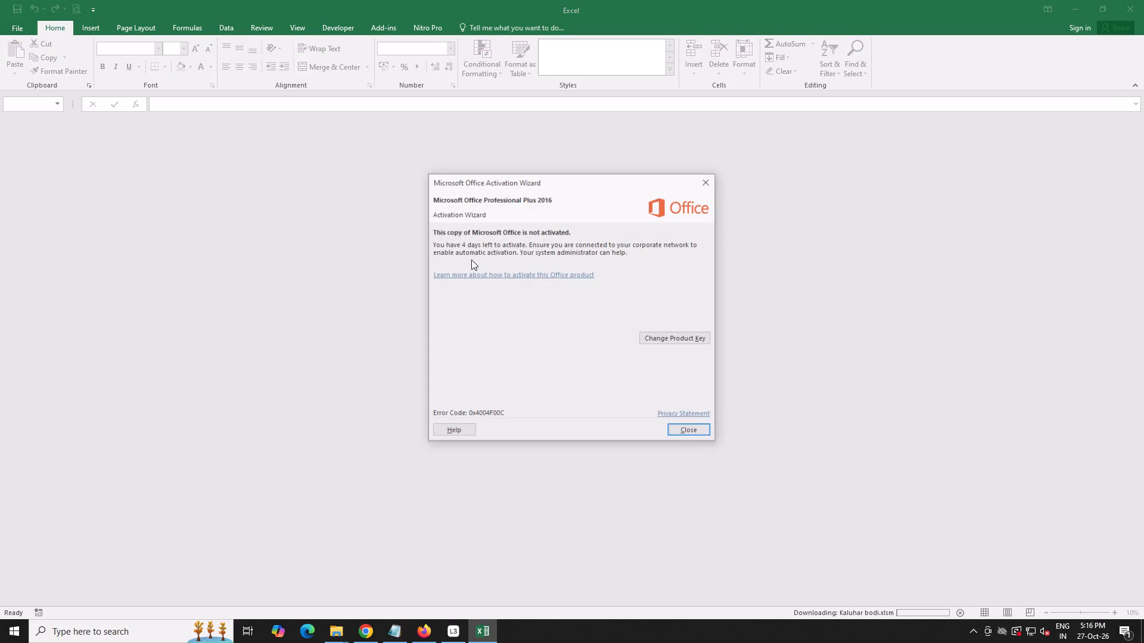
click(701, 430)
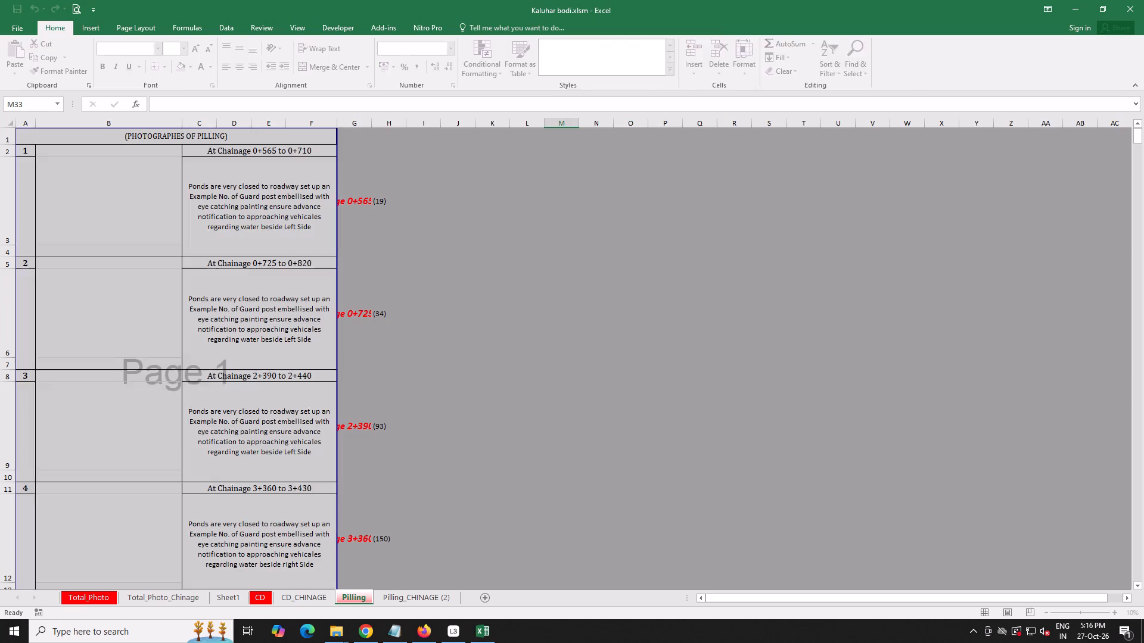
Review the chainage photographs on the Total_Photo sheet through to the end of the road.
click(77, 597)
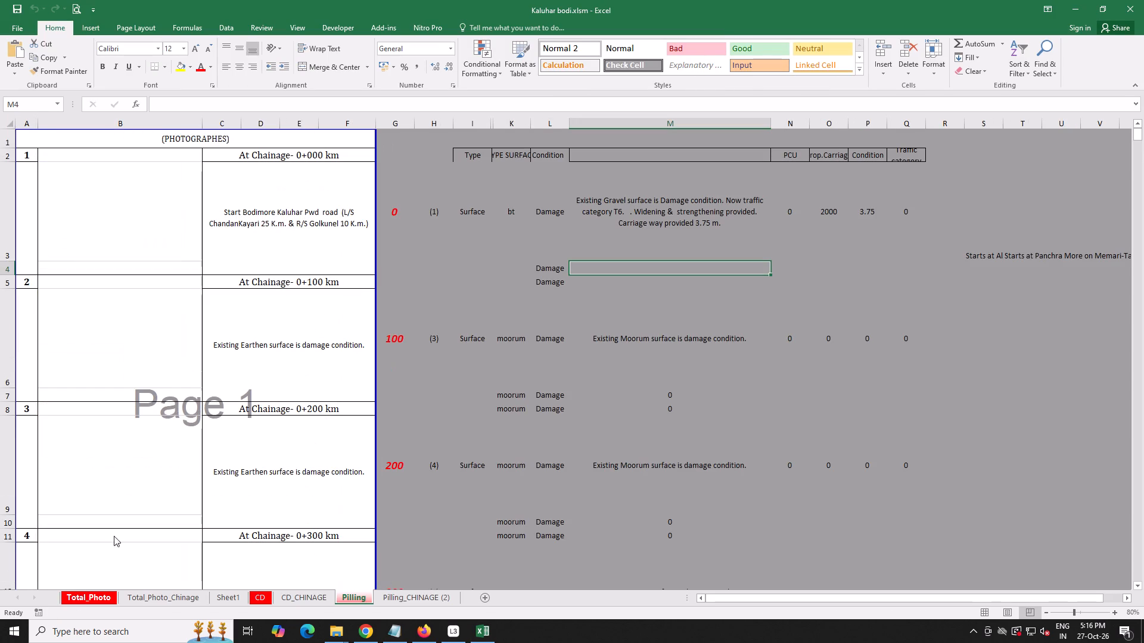
scroll(239, 406, down, 17)
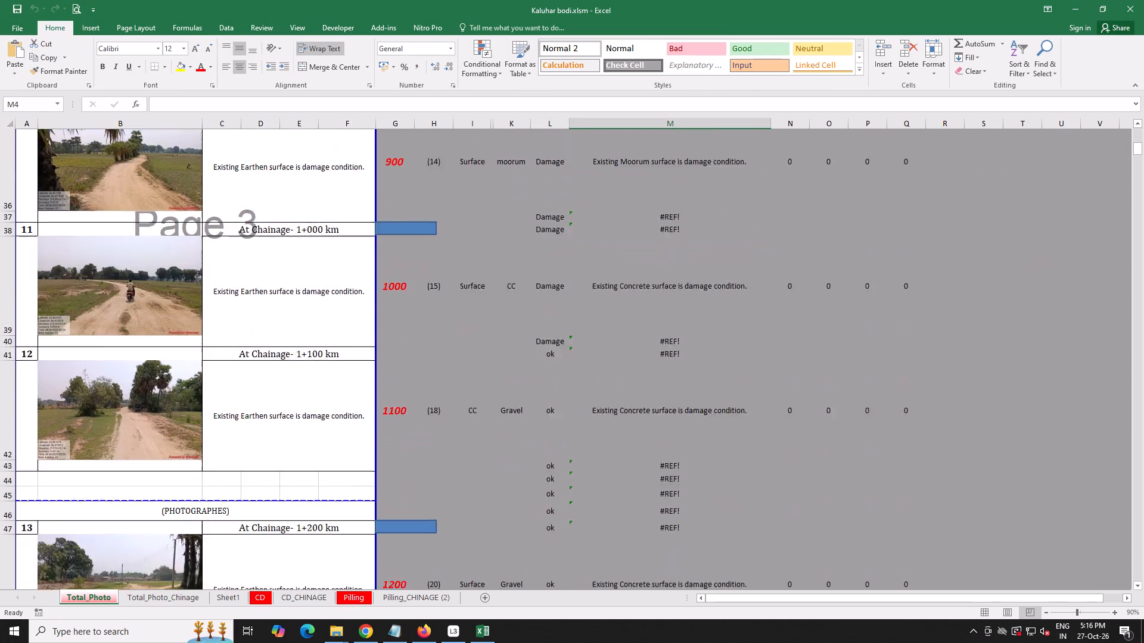
scroll(240, 405, down, 20)
scroll(240, 405, down, 20)
scroll(240, 405, down, 1)
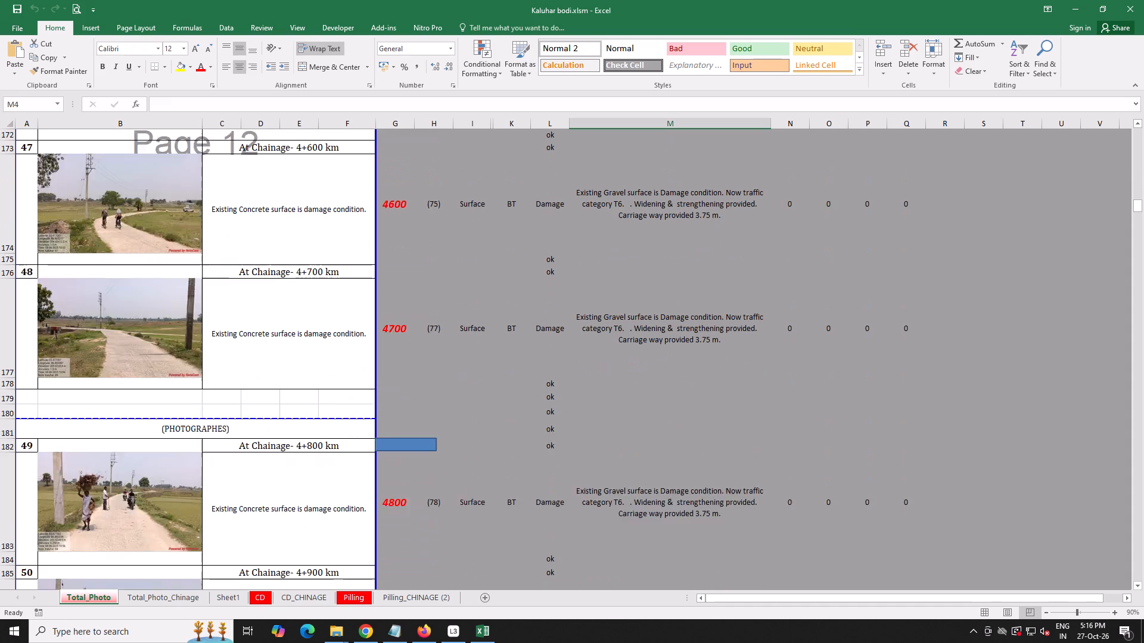
scroll(240, 411, down, 20)
scroll(240, 411, down, 20)
scroll(240, 411, down, 1)
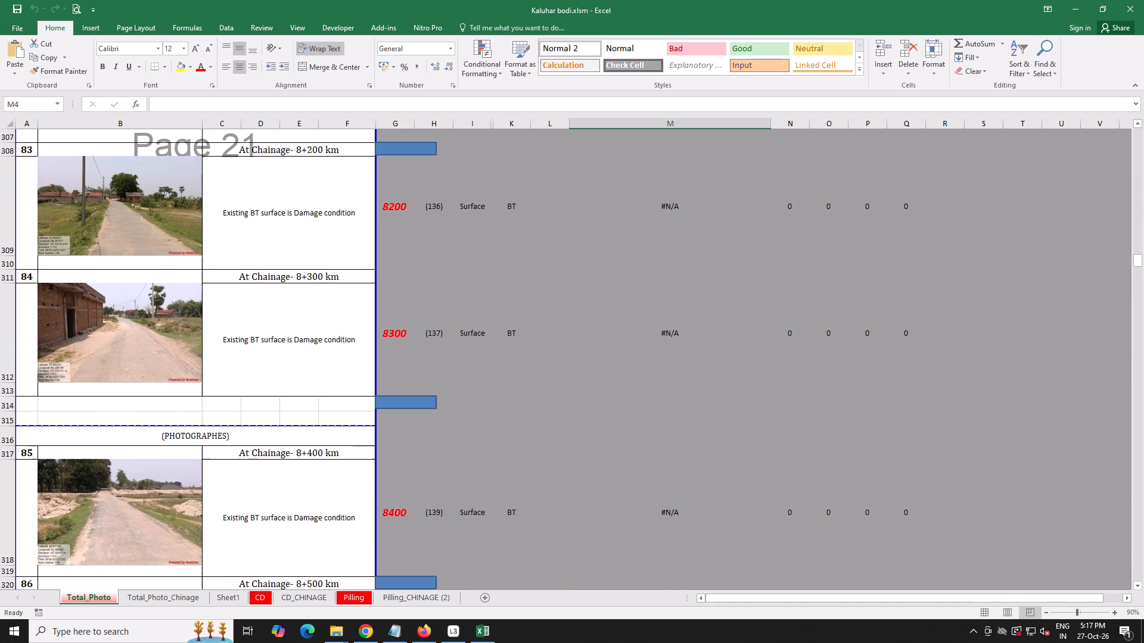
scroll(240, 411, down, 20)
scroll(240, 411, down, 7)
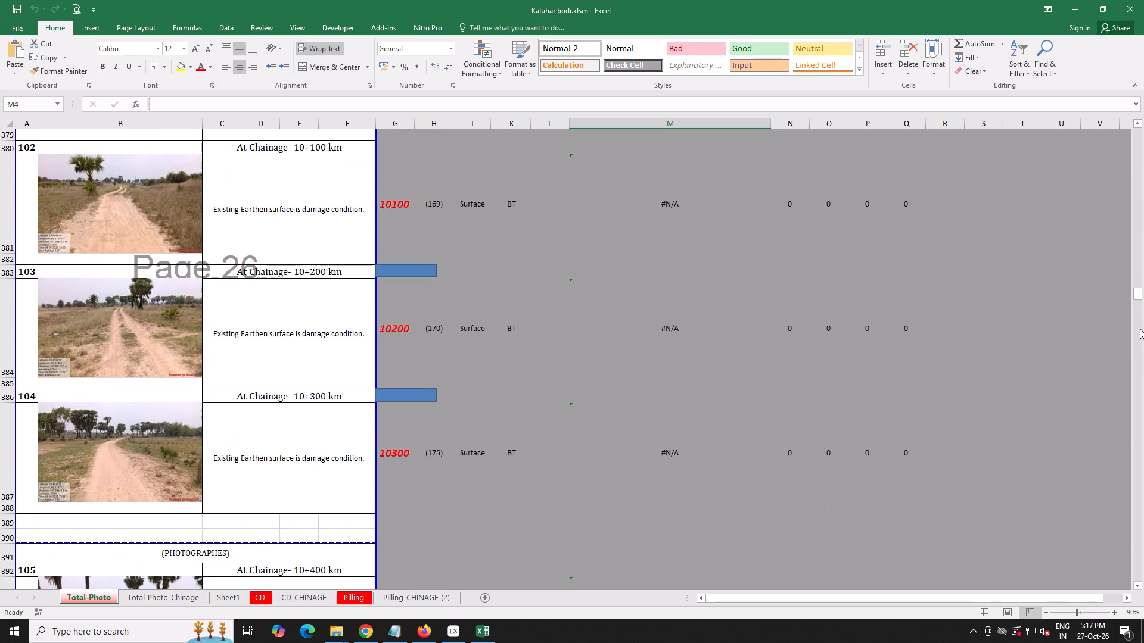
drag(1138, 290, 1131, 341)
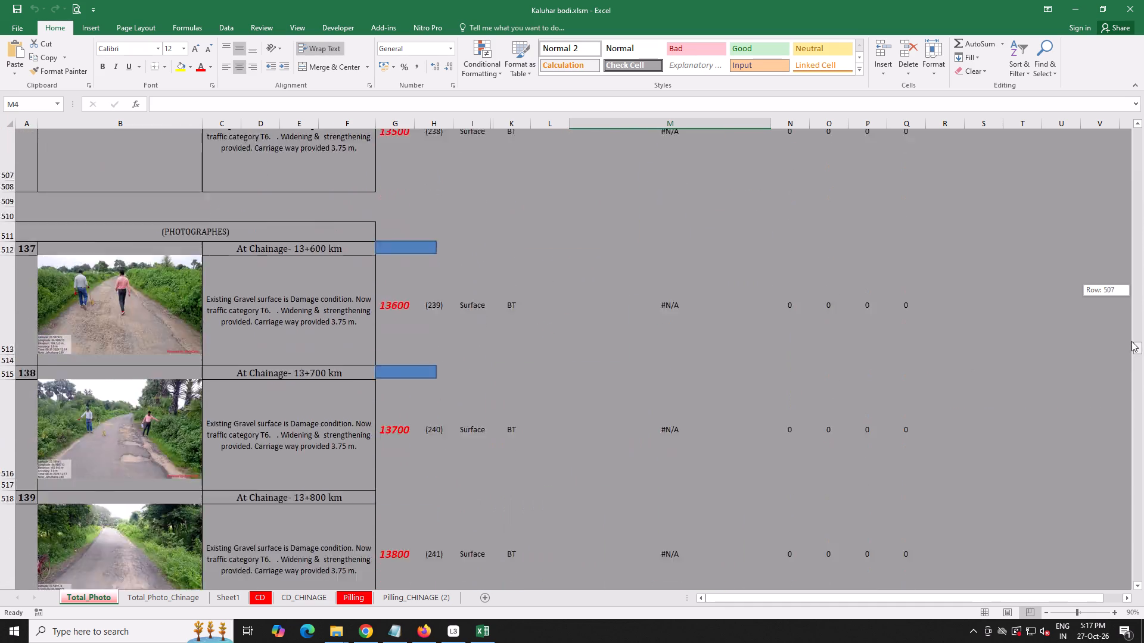
drag(1131, 341, 1132, 324)
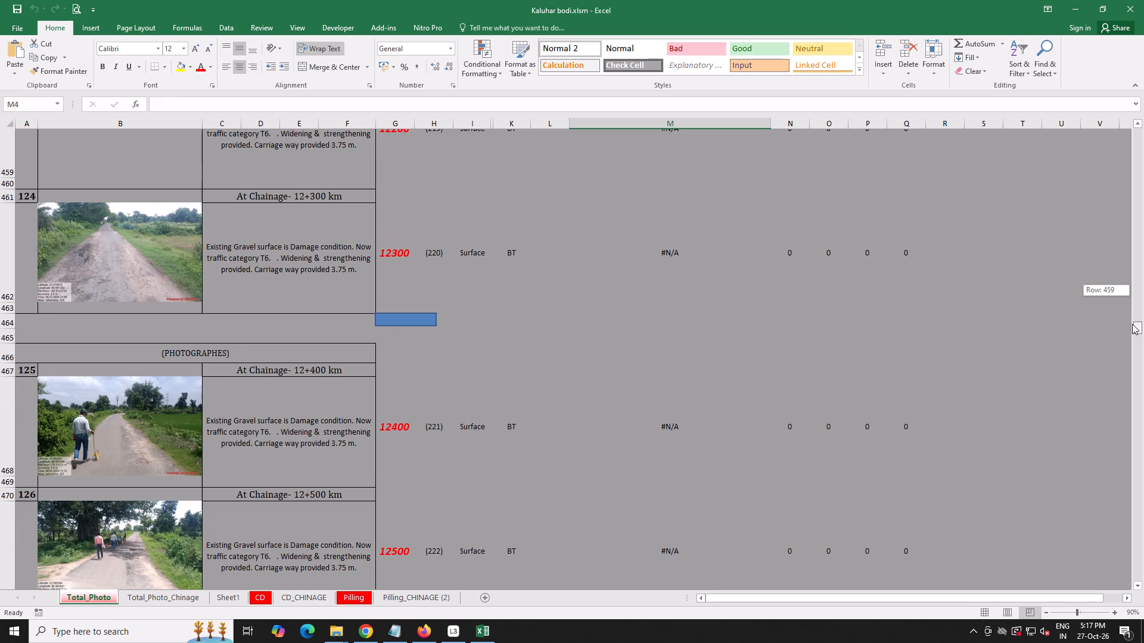
drag(1132, 324, 1135, 297)
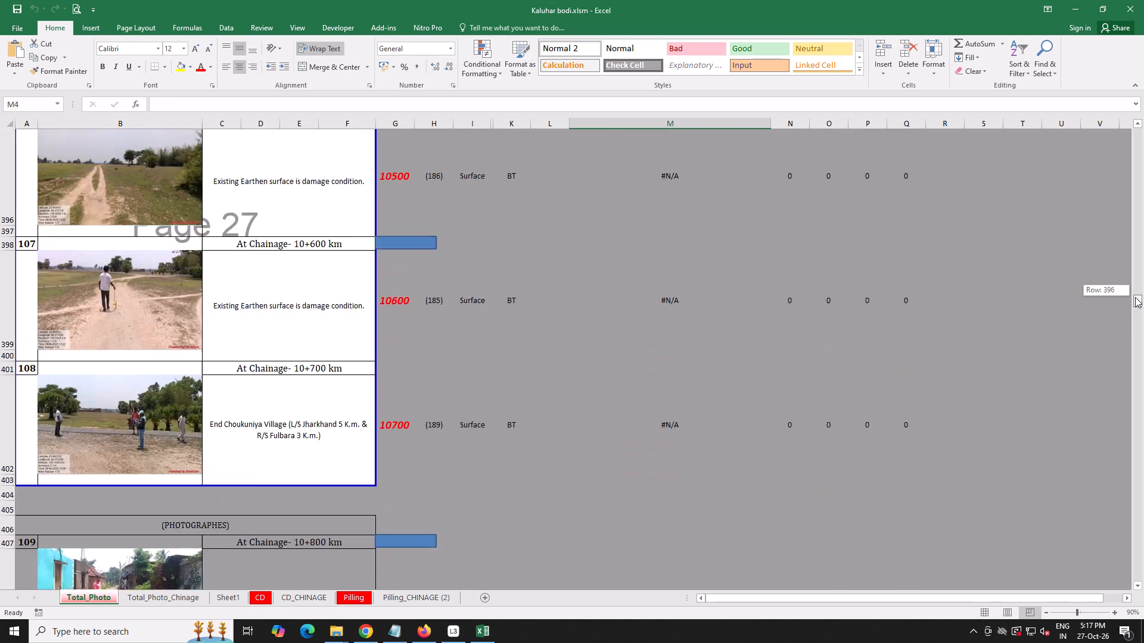
drag(1135, 297, 1136, 299)
scroll(733, 351, up, 3)
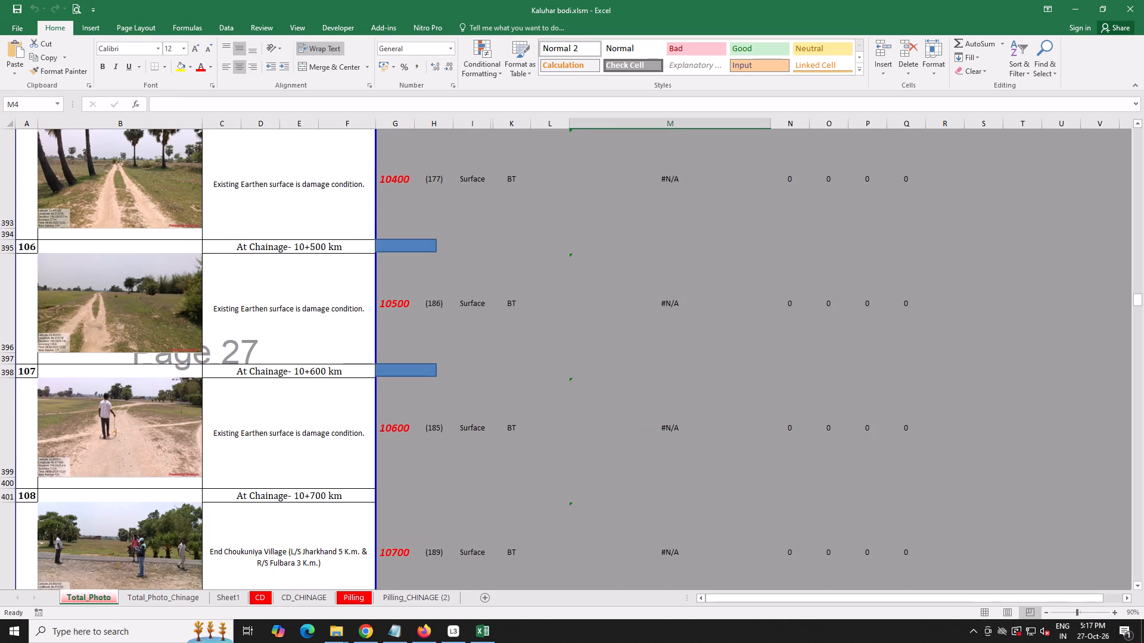
scroll(691, 351, down, 2)
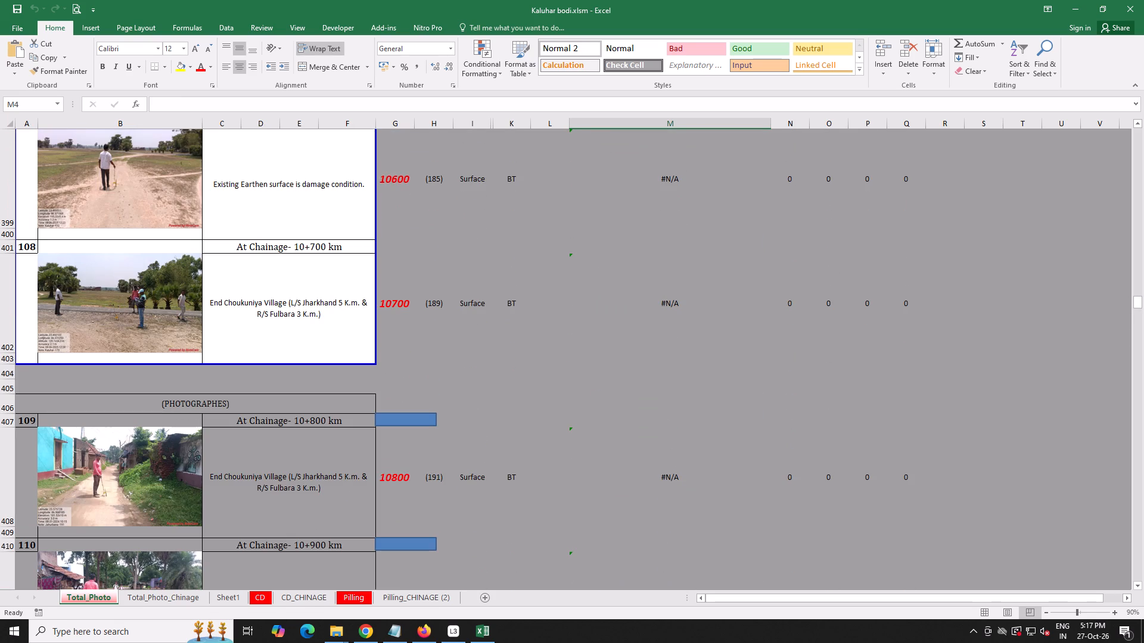
Export the Total_Photo sheet as a PDF named photo in the DWG PDF folder.
click(14, 29)
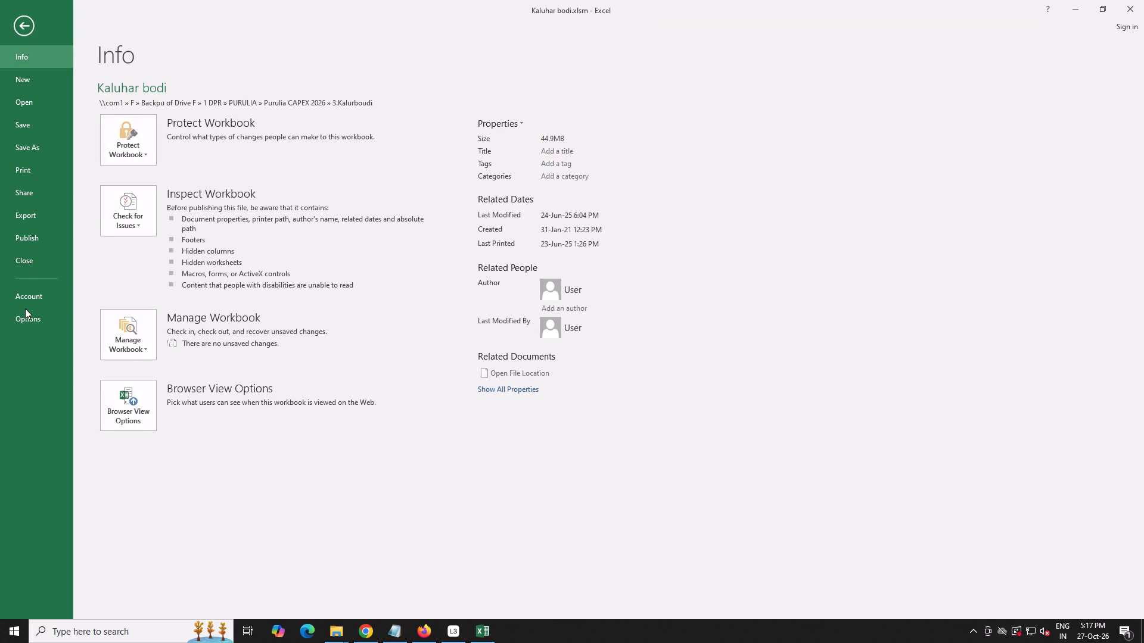
click(29, 215)
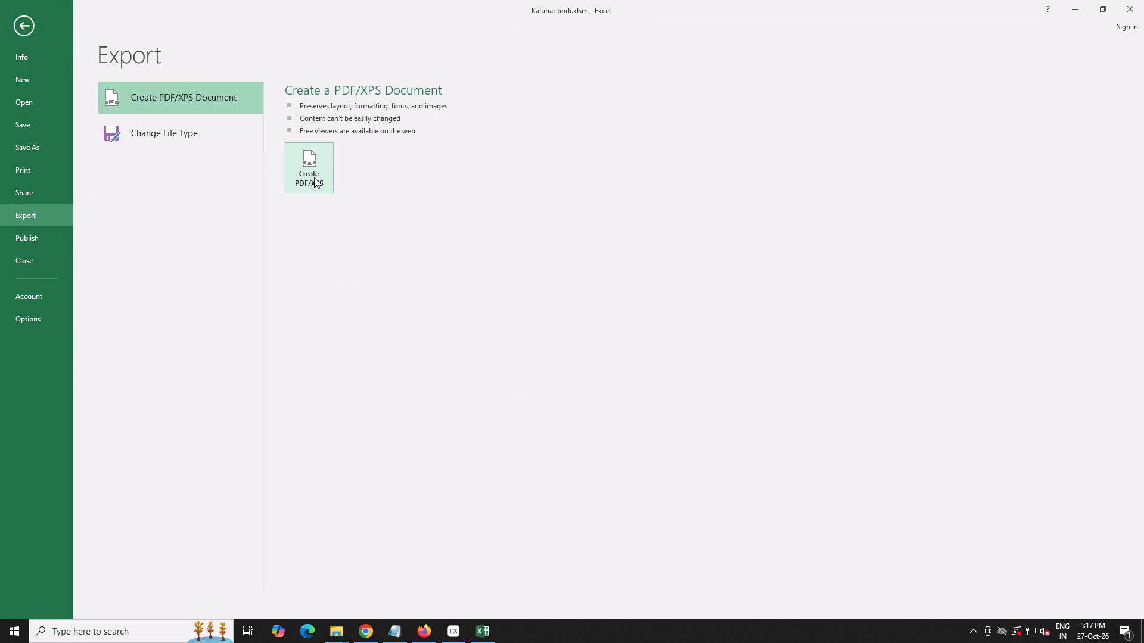
click(314, 177)
double_click(470, 166)
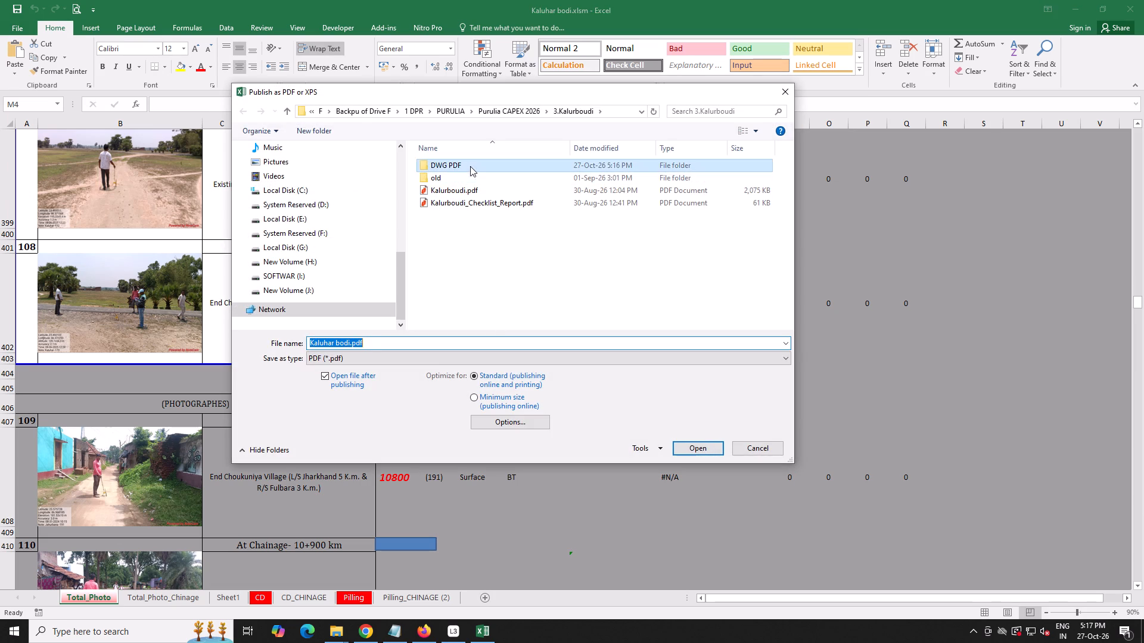
click(374, 342)
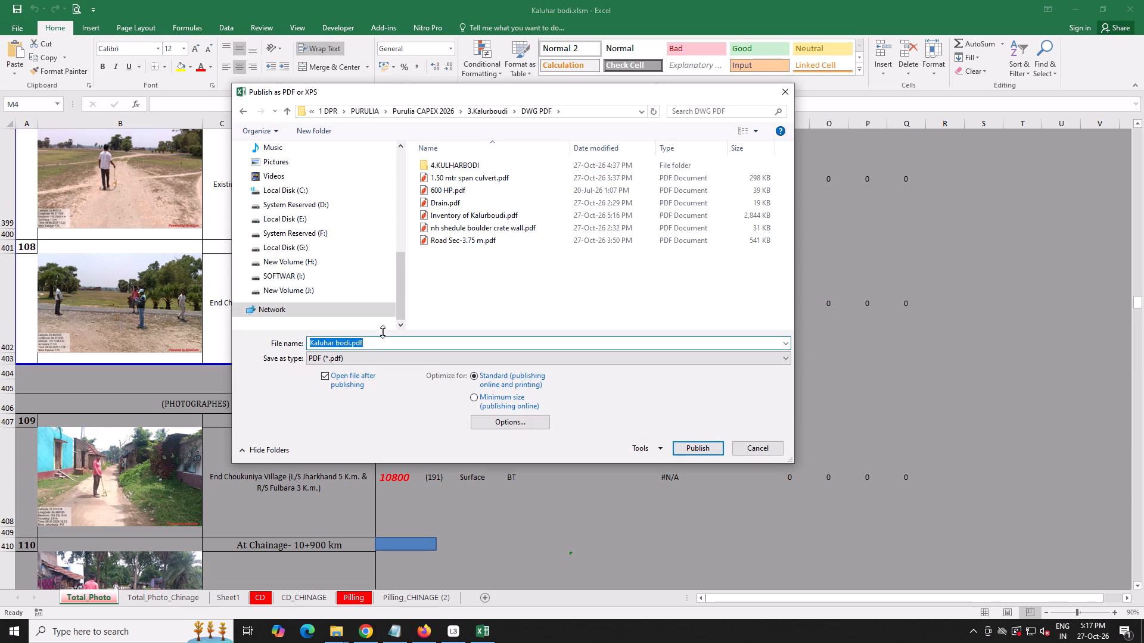
key(p)
key(BackSpace)
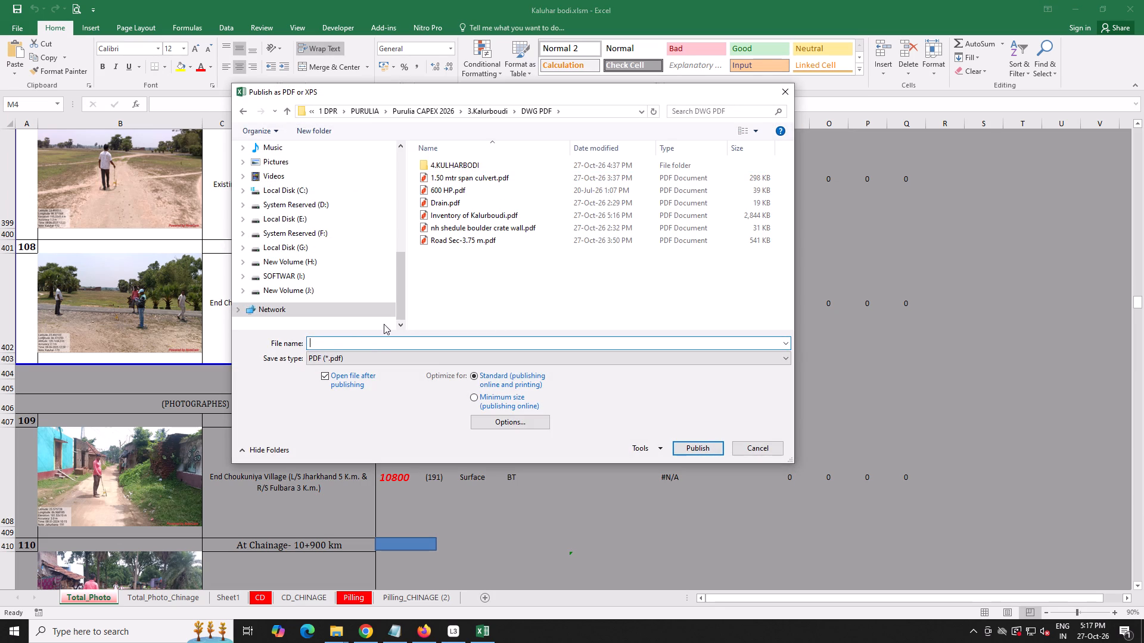
key(p)
text(ho)
text(to)
click(698, 448)
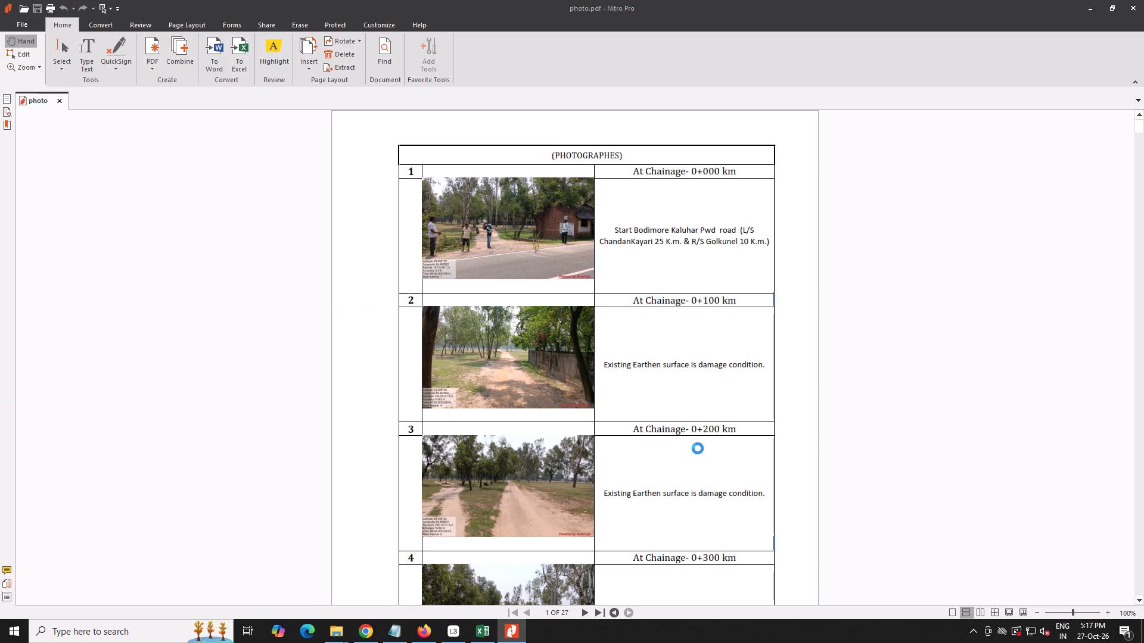
Close the exported photo PDF and close the Kaluhar bodi workbook without saving changes.
click(698, 448)
click(1136, 6)
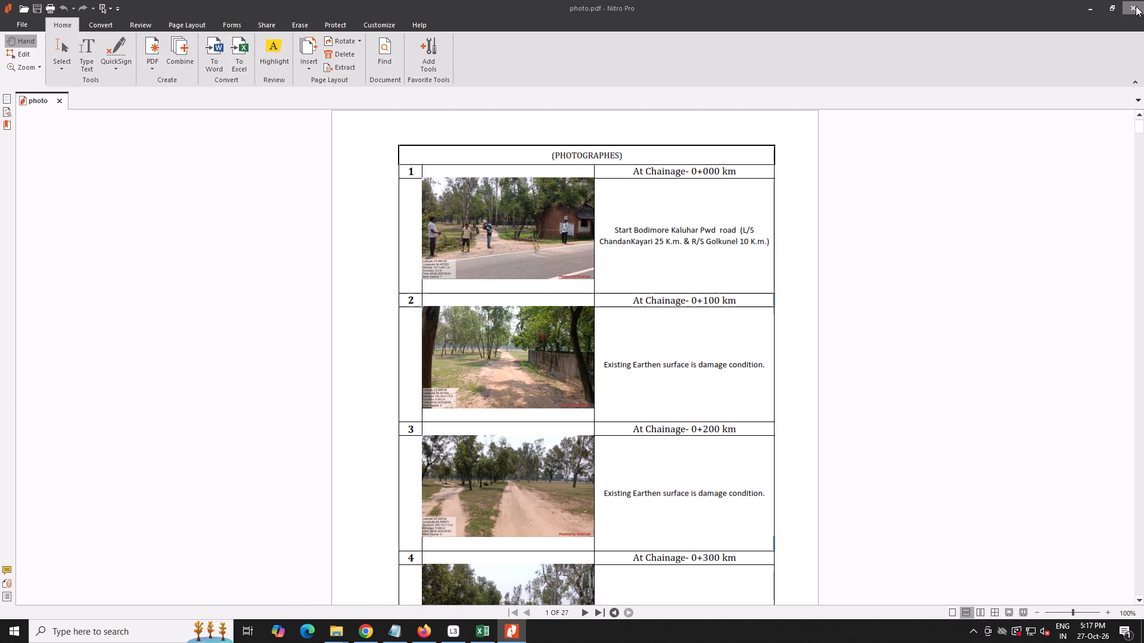
click(1143, 0)
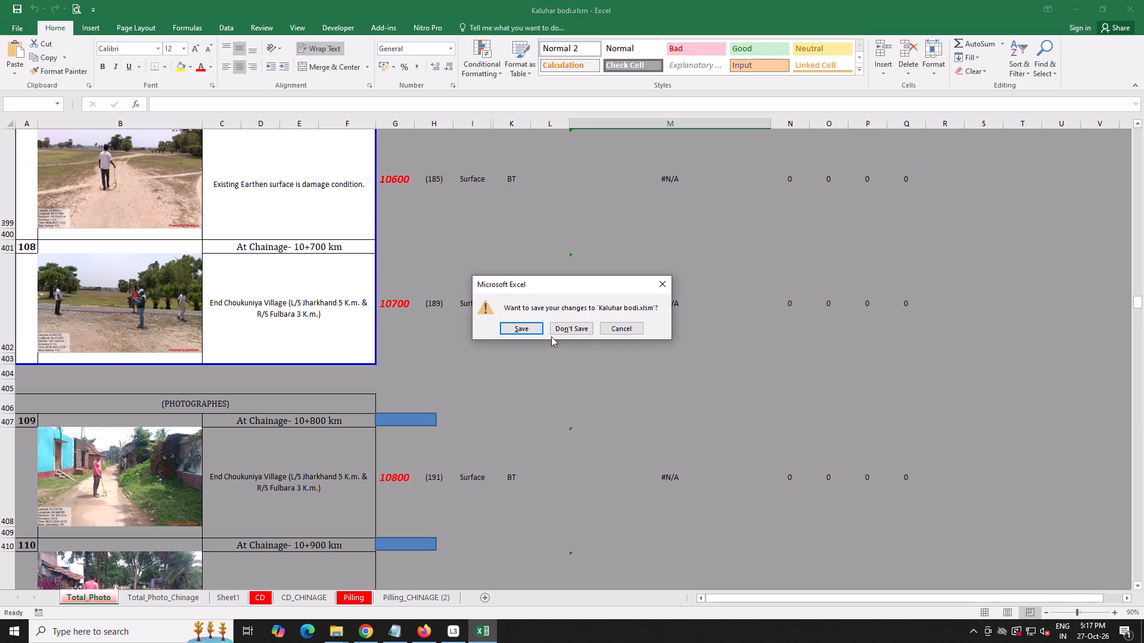
click(551, 336)
click(562, 328)
click(562, 328)
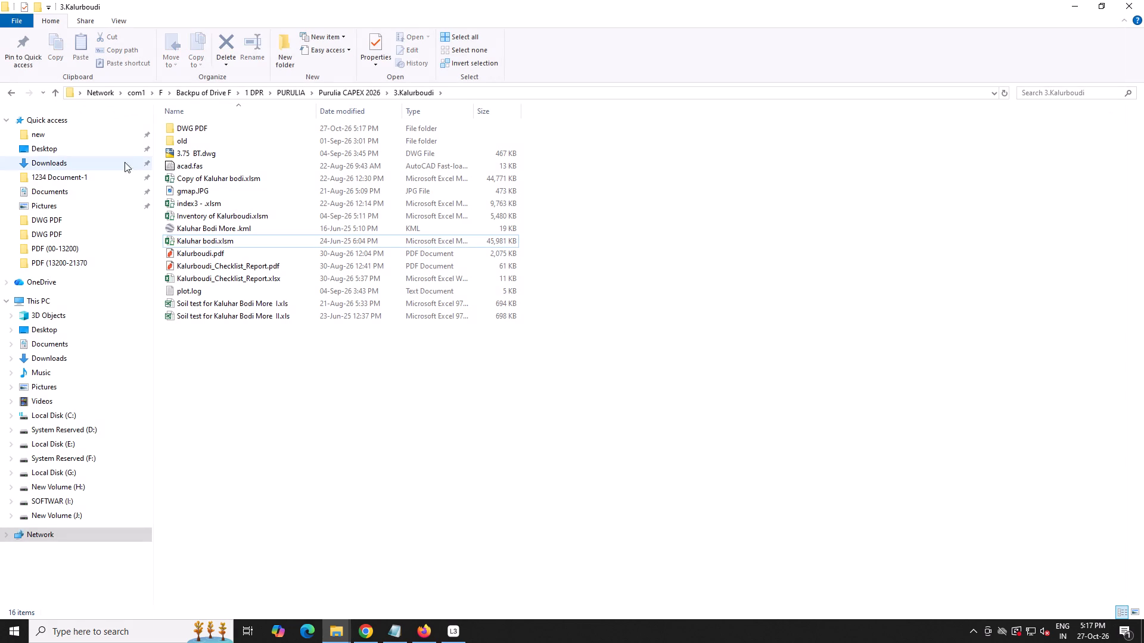
Convert the Soil test for Kaluhar Bodi More I and II workbooks into one merged PDF with Online2PDF in Chrome.
double_click(188, 129)
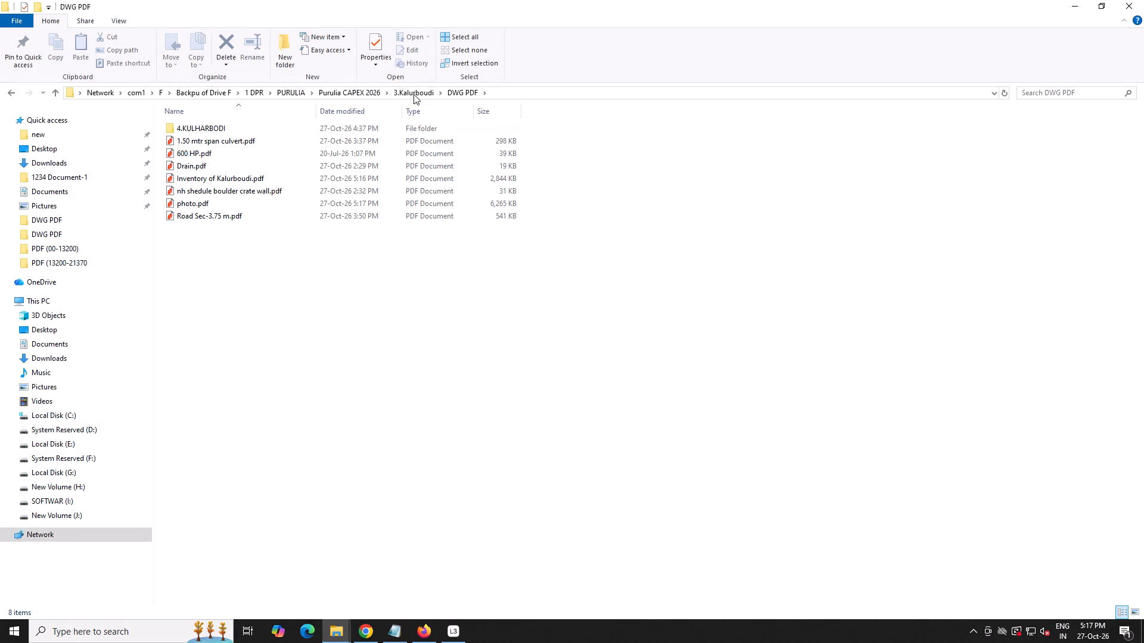
click(413, 93)
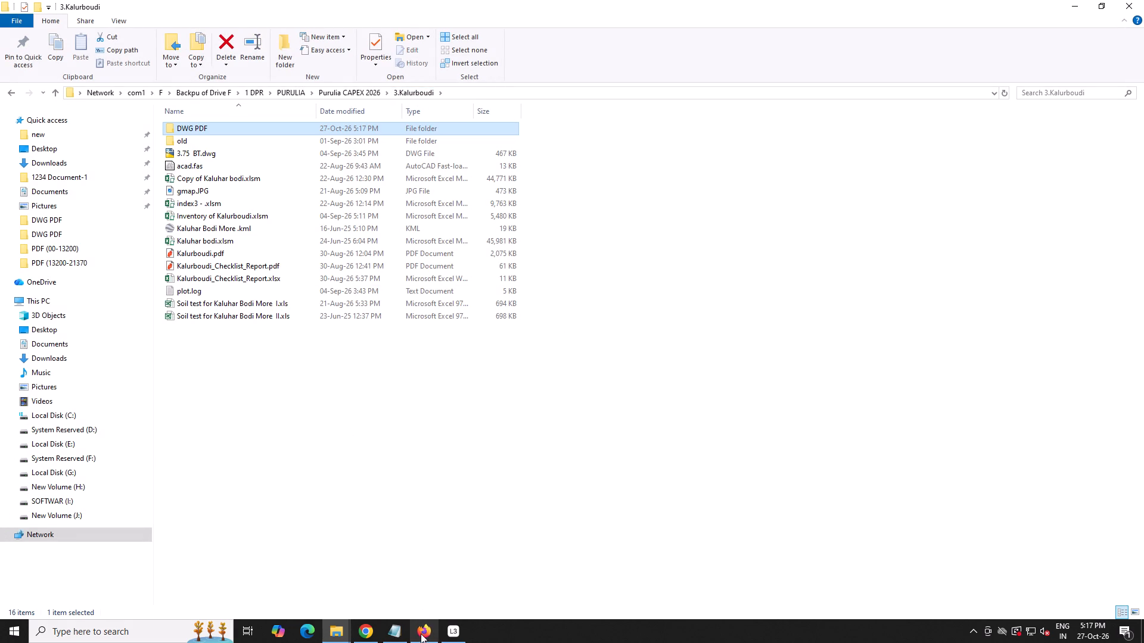
click(421, 639)
click(418, 639)
click(362, 630)
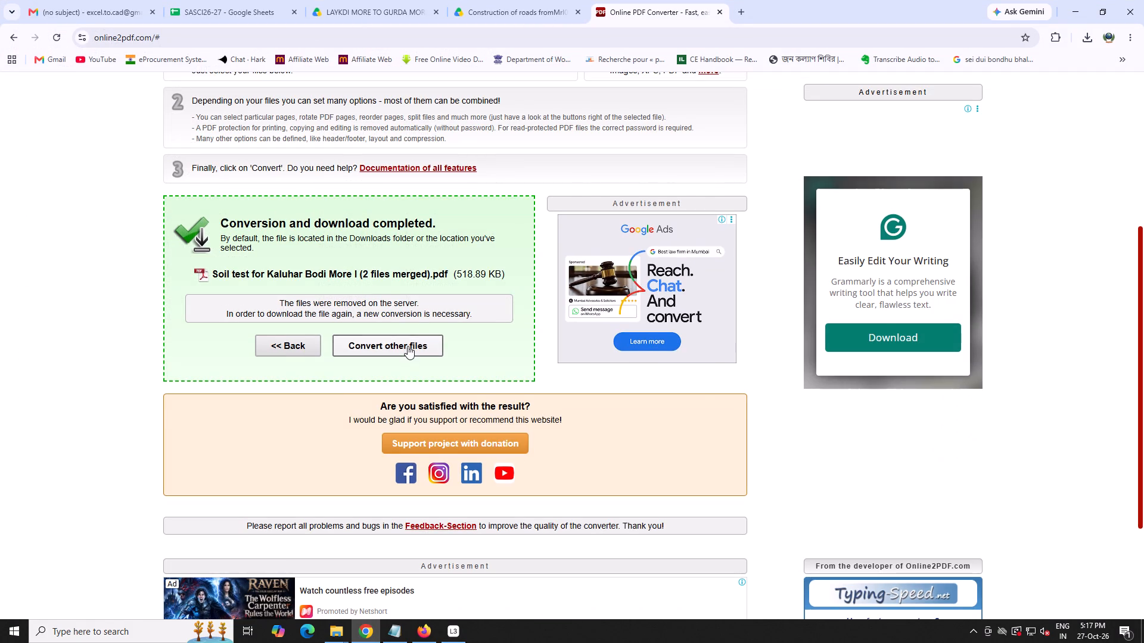
click(408, 346)
click(1071, 9)
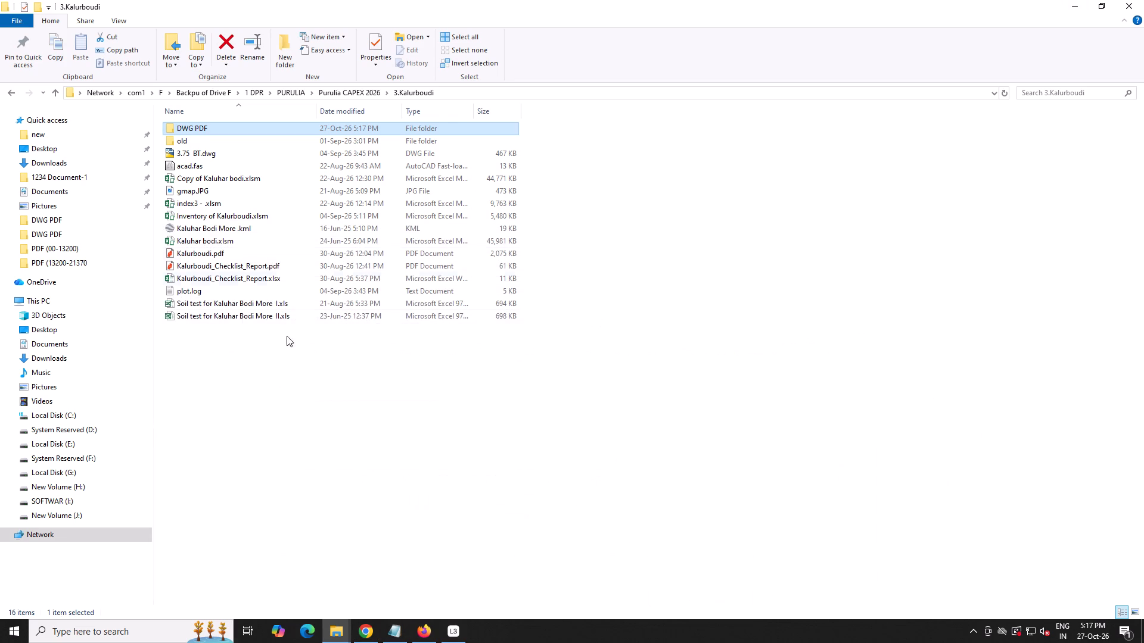
drag(238, 361, 221, 304)
drag(229, 321, 439, 626)
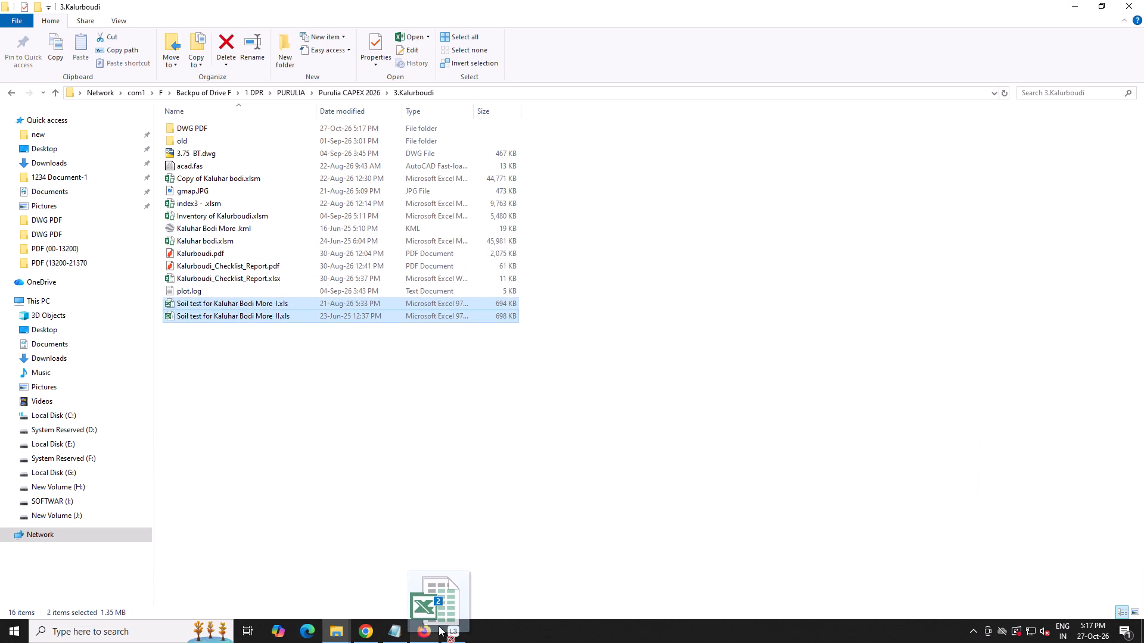
drag(439, 626, 370, 633)
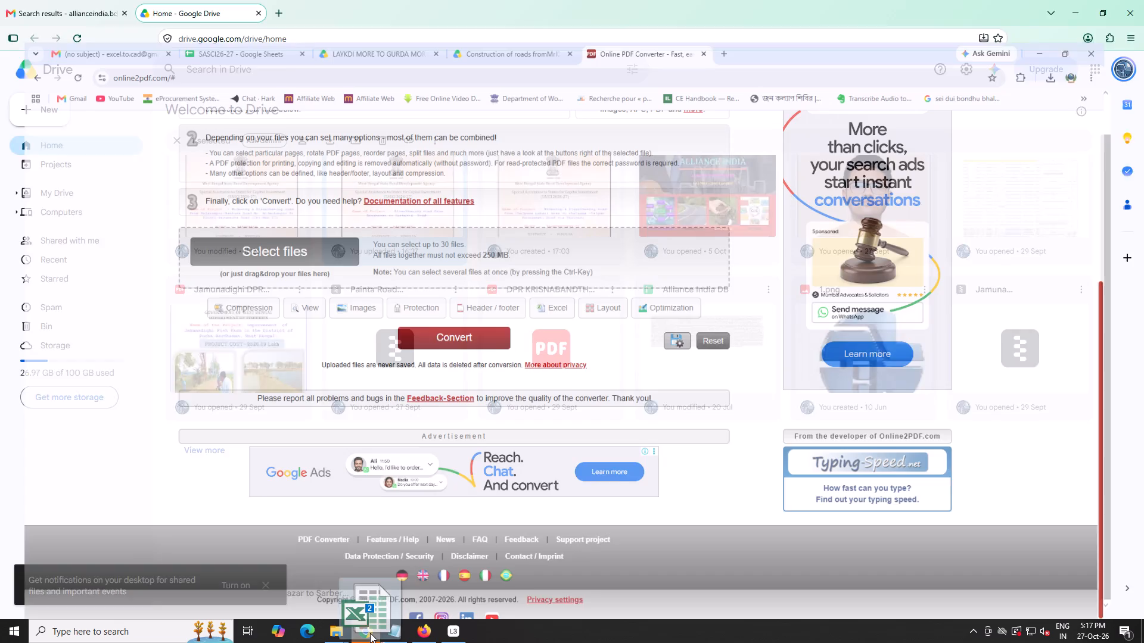
drag(370, 633, 422, 408)
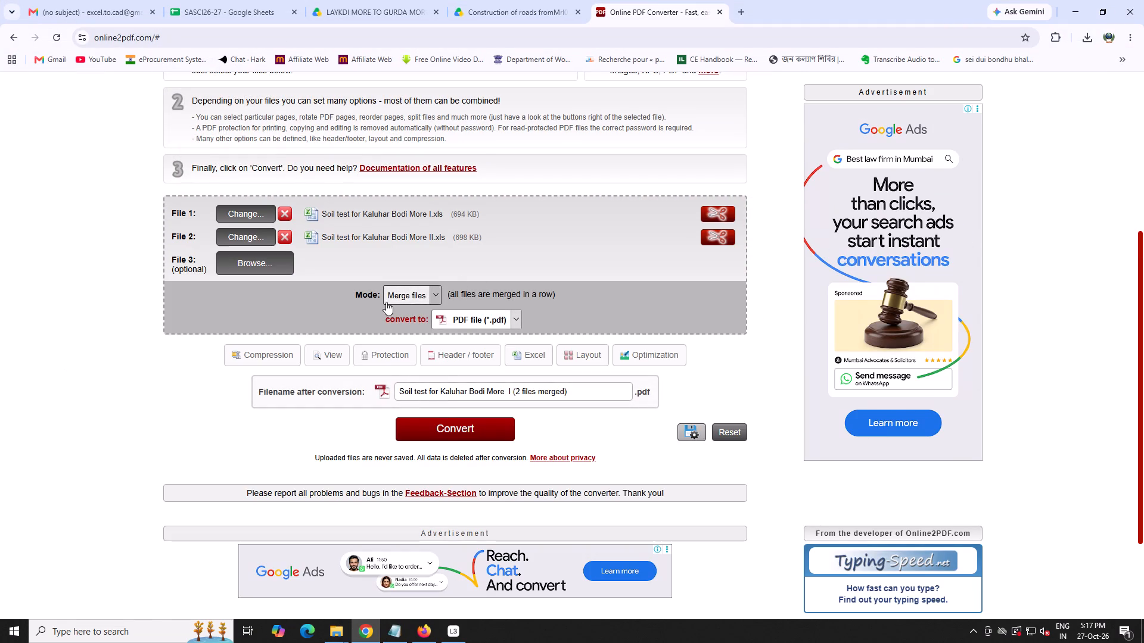
click(443, 437)
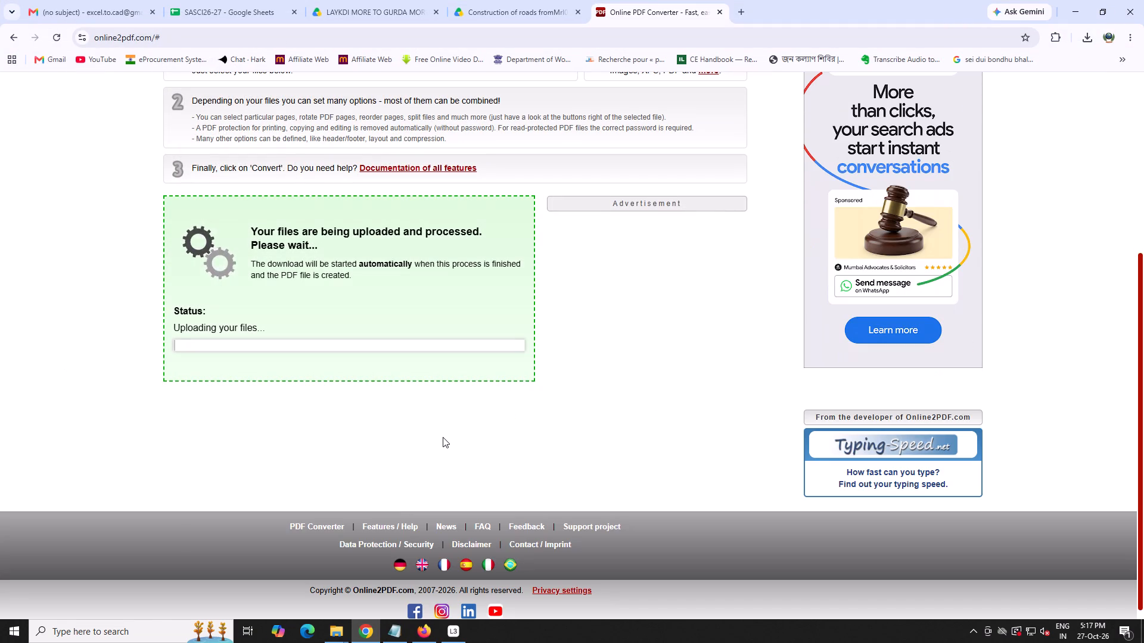
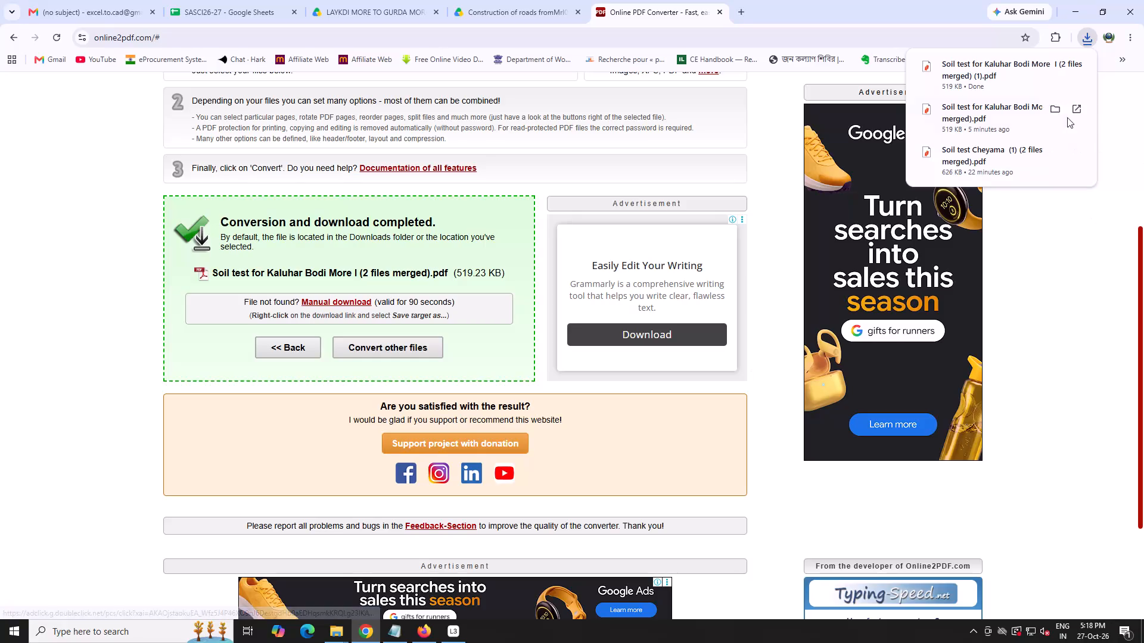
Move the newly downloaded merged Kaluhar Bodi More soil test PDF from Downloads into the DWG PDF folder of 3.Kalurboudi.
click(1056, 67)
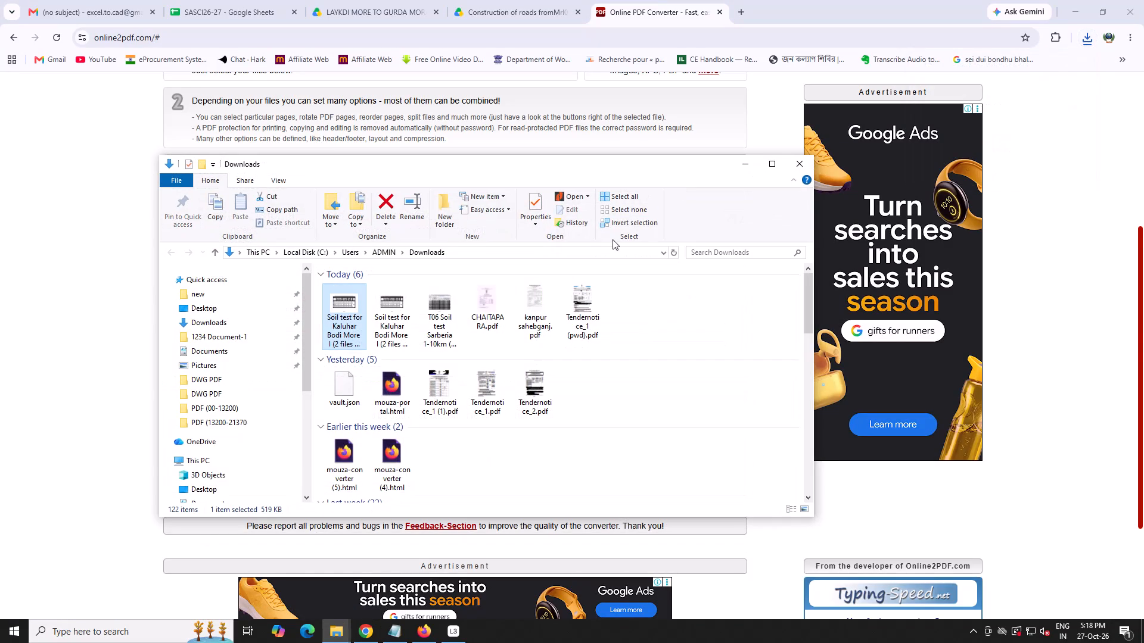
key(ctrl+x)
click(337, 628)
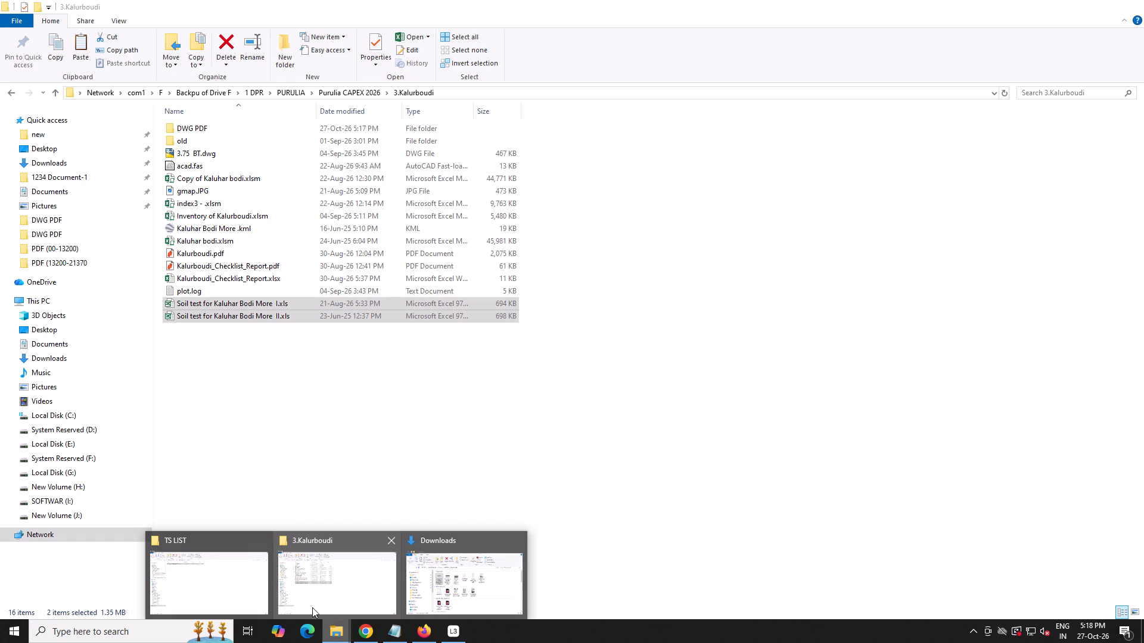
click(352, 573)
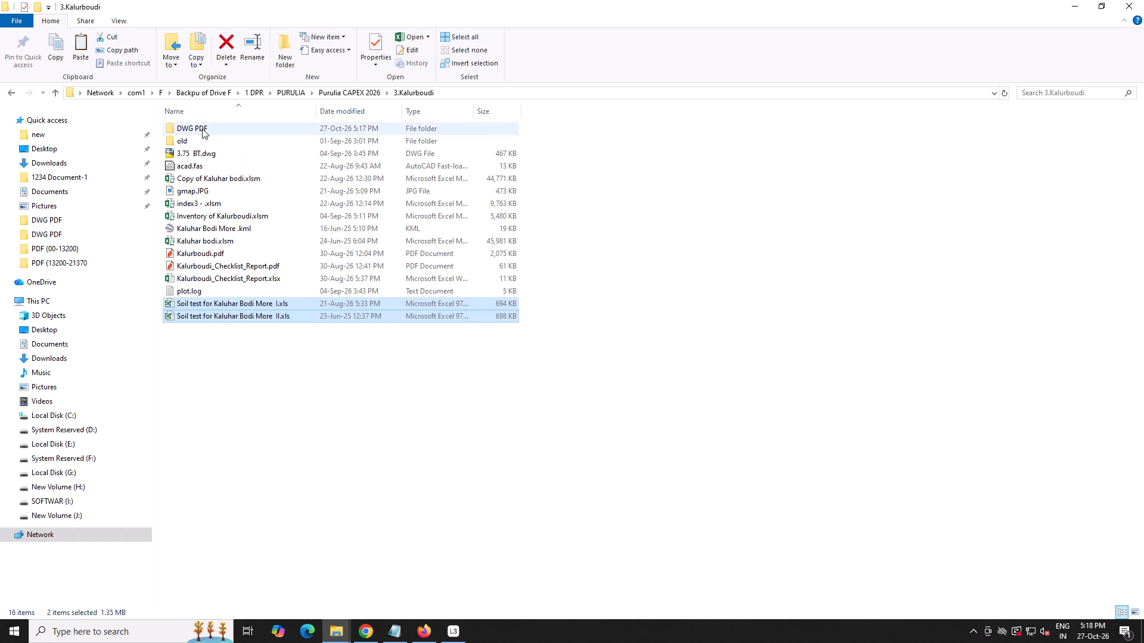
double_click(203, 127)
click(380, 379)
key(ctrl+v)
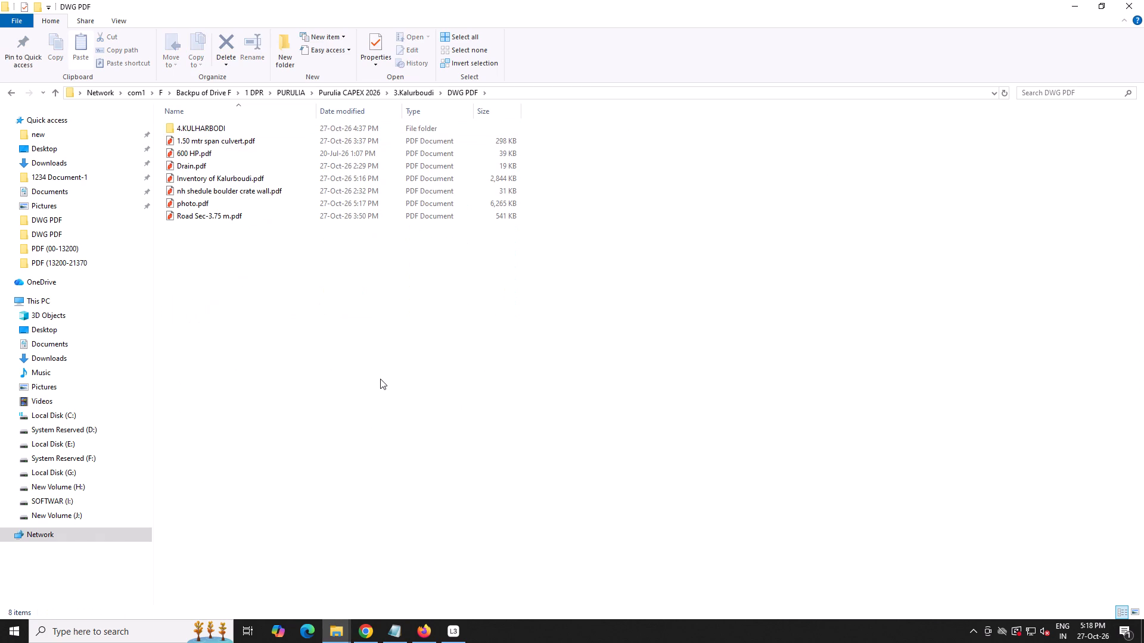
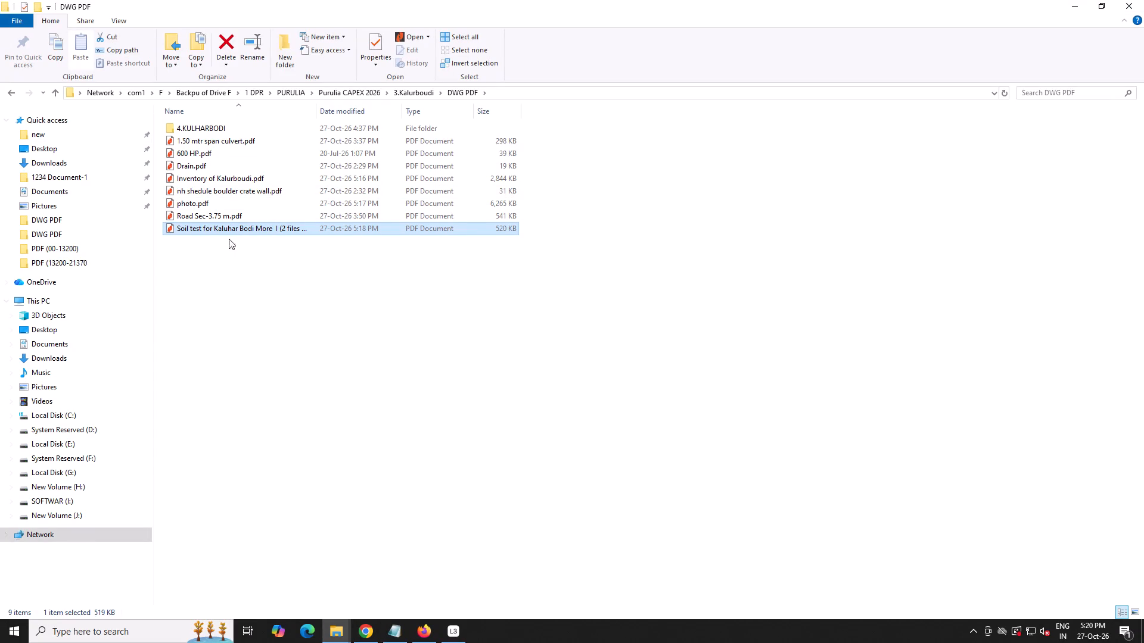
Duplicate Inventory of Kalurboudi.pdf within the same DWG PDF folder.
click(203, 176)
right_click(203, 176)
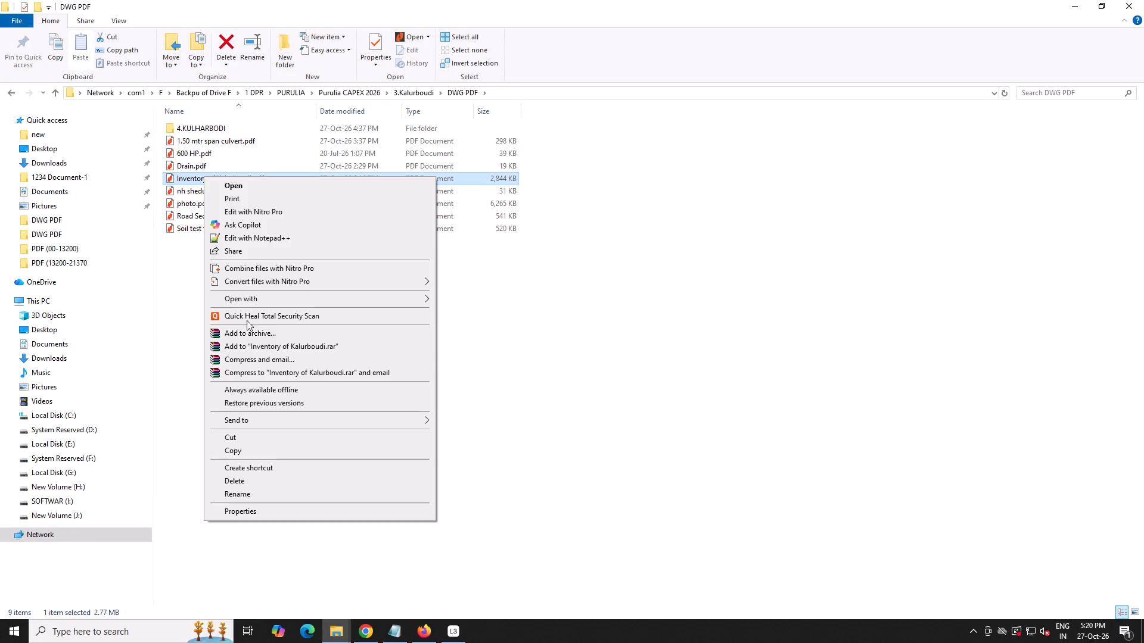
click(238, 453)
right_click(242, 299)
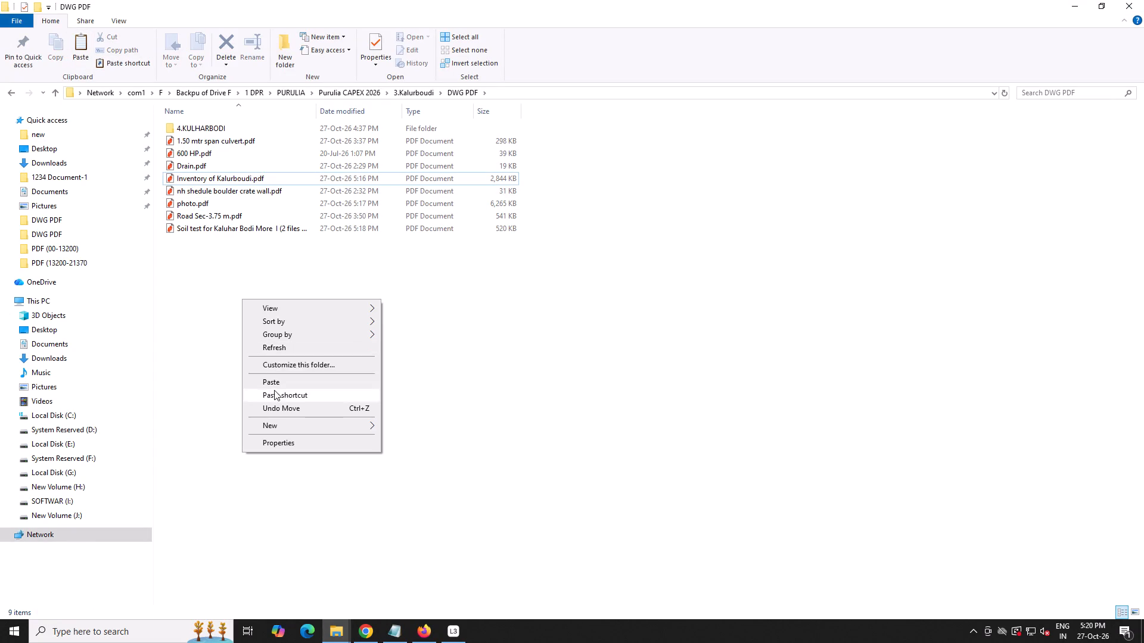
click(278, 379)
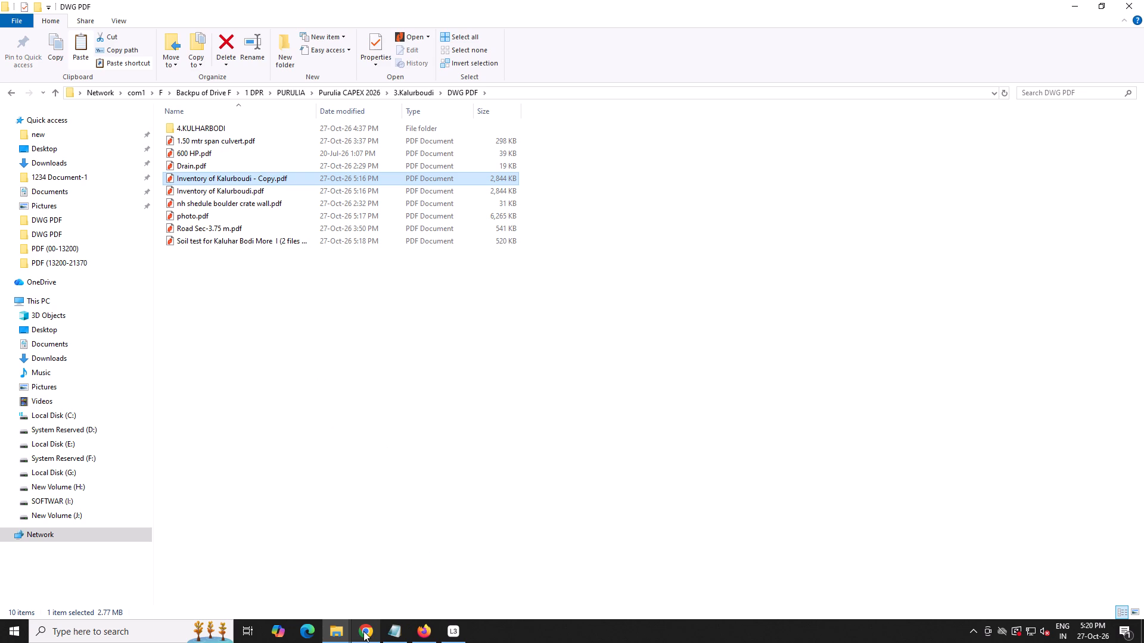
Go up to the 3.Kalurboudi folder and open Kalurboudi.pdf in Nitro Pro.
click(343, 632)
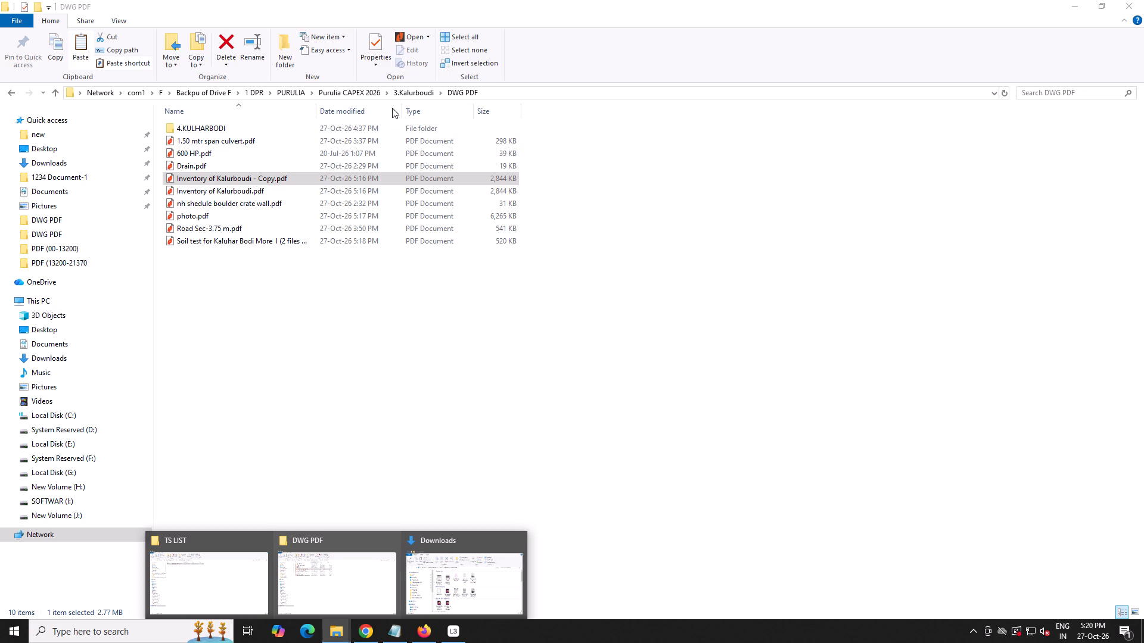
click(418, 92)
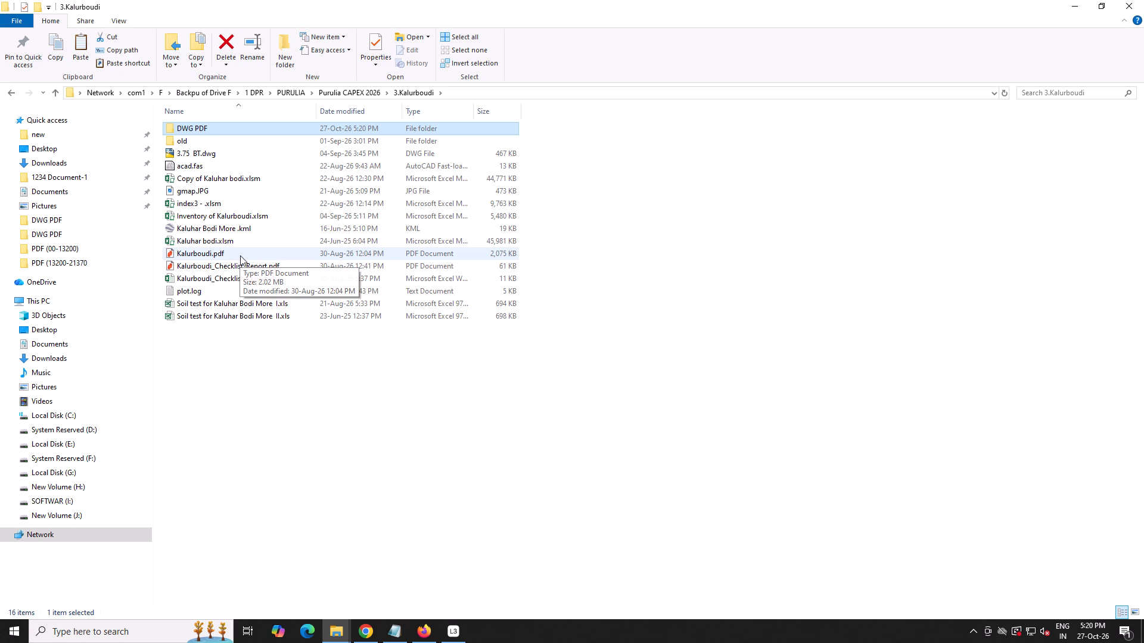
double_click(240, 255)
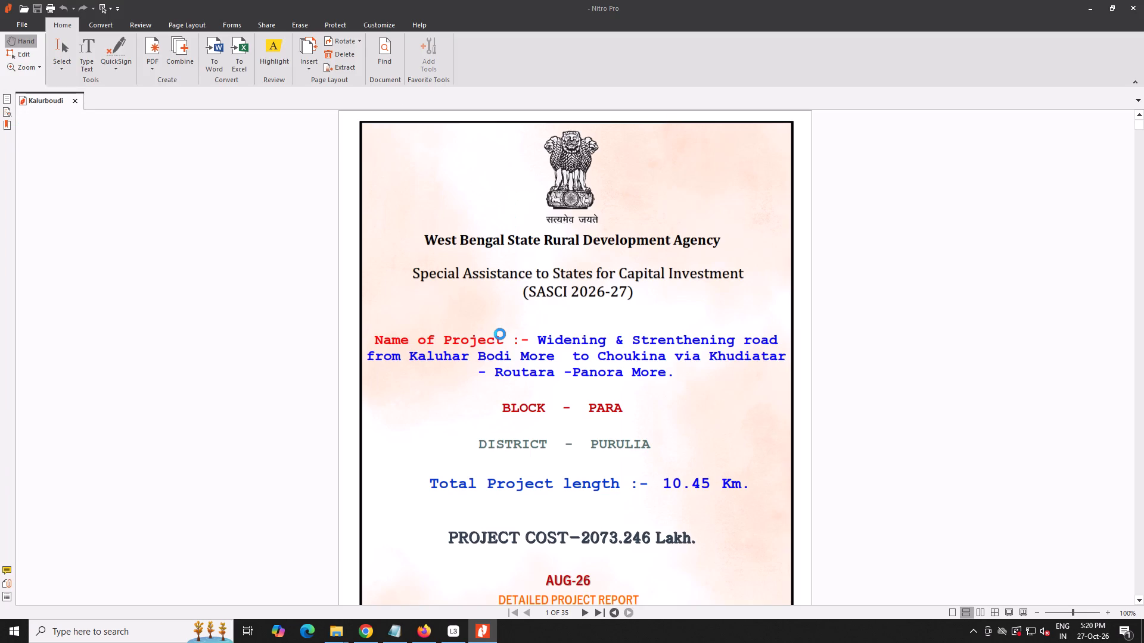
Look through the Kalurboudi DPR from the cover, contents and checklist pages through the report to the Inventory & Curve Details divider page.
scroll(615, 426, down, 4)
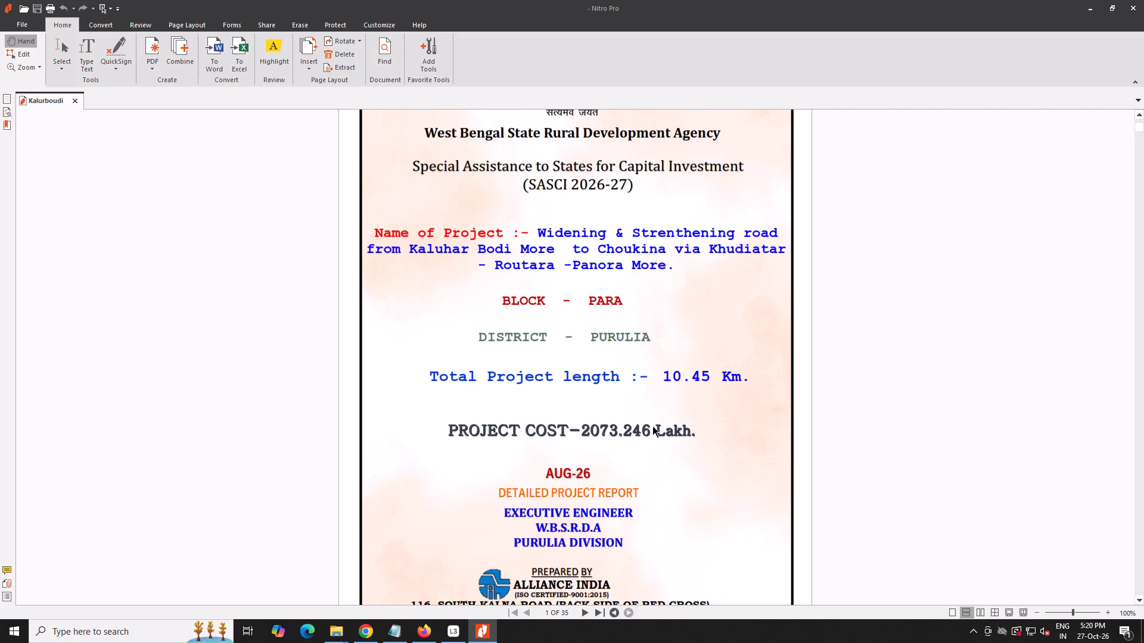
scroll(654, 426, down, 16)
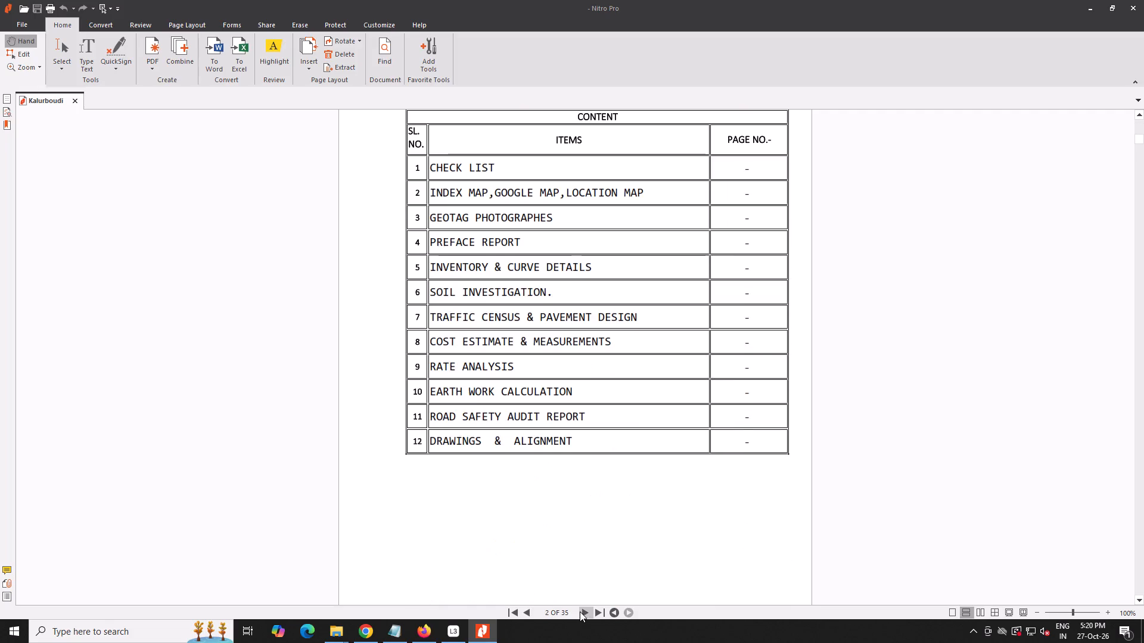
click(585, 610)
double_click(586, 610)
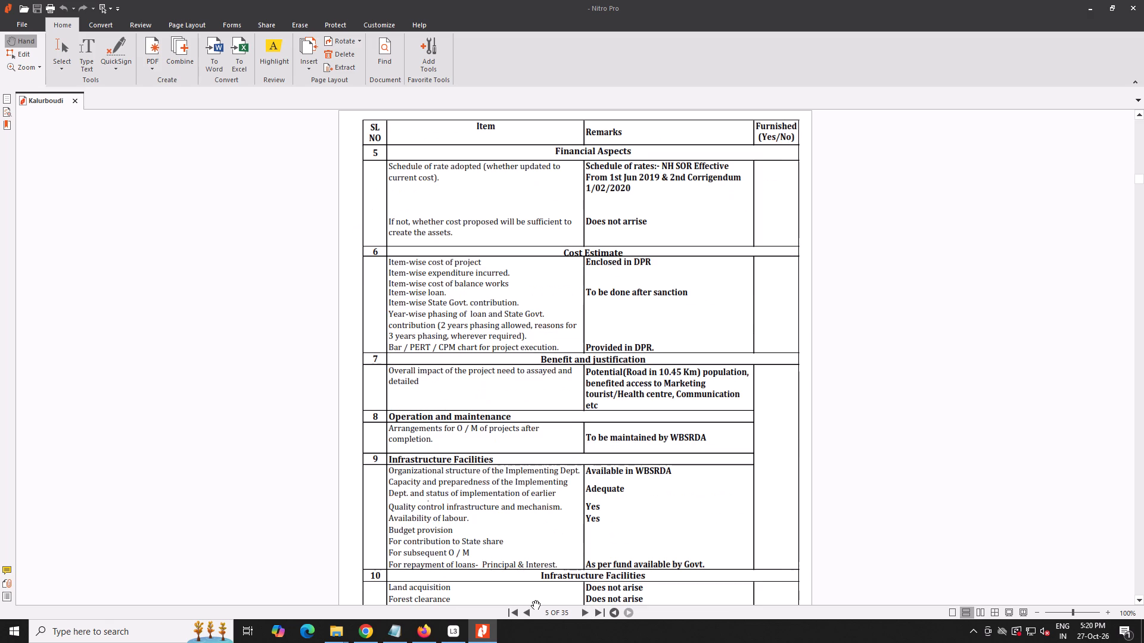
triple_click(585, 611)
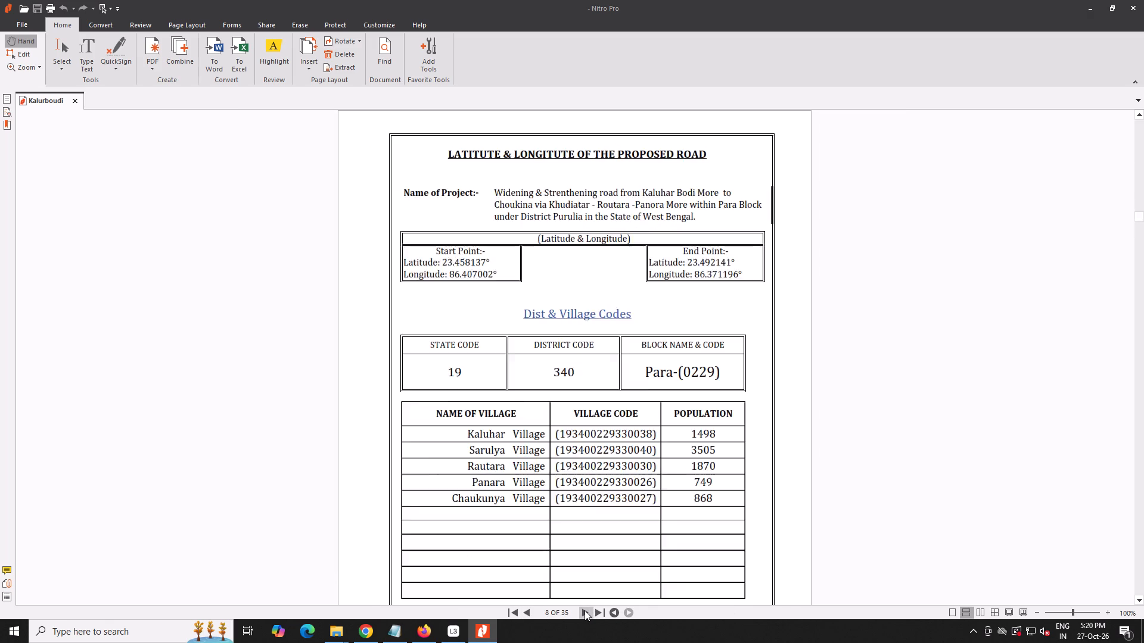
click(585, 610)
click(586, 610)
click(586, 610)
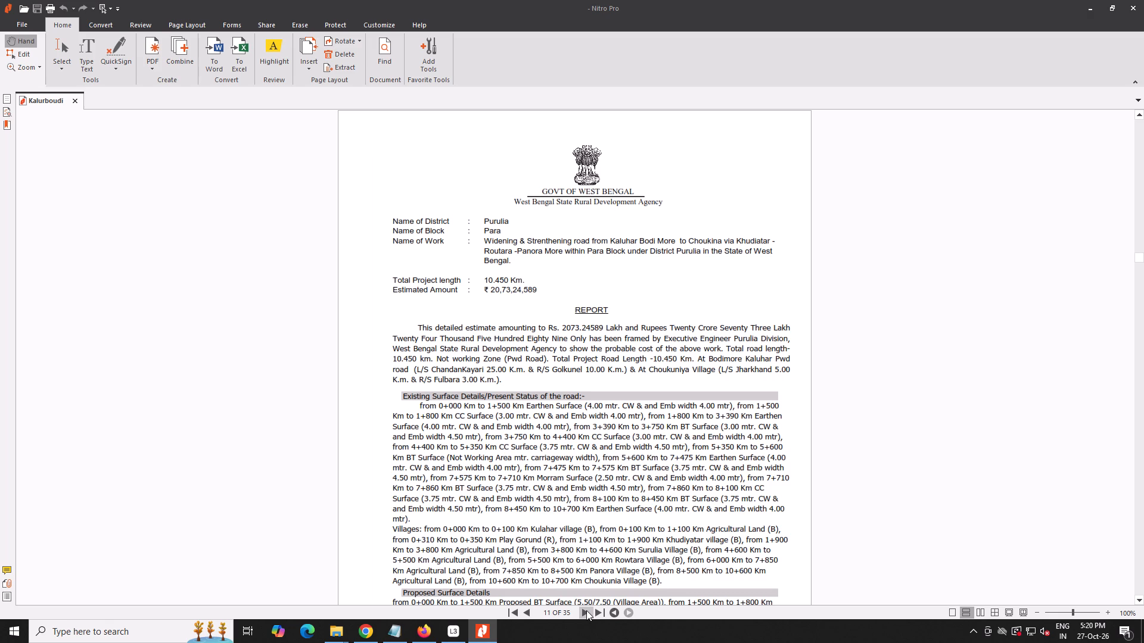
scroll(601, 534, down, 12)
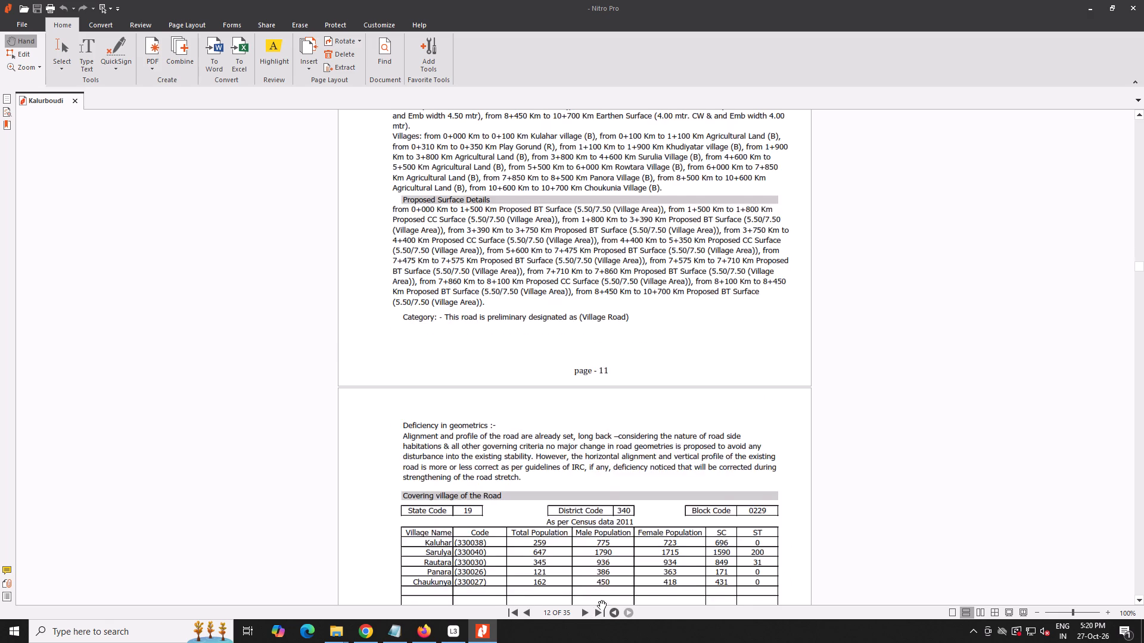
triple_click(587, 611)
triple_click(588, 610)
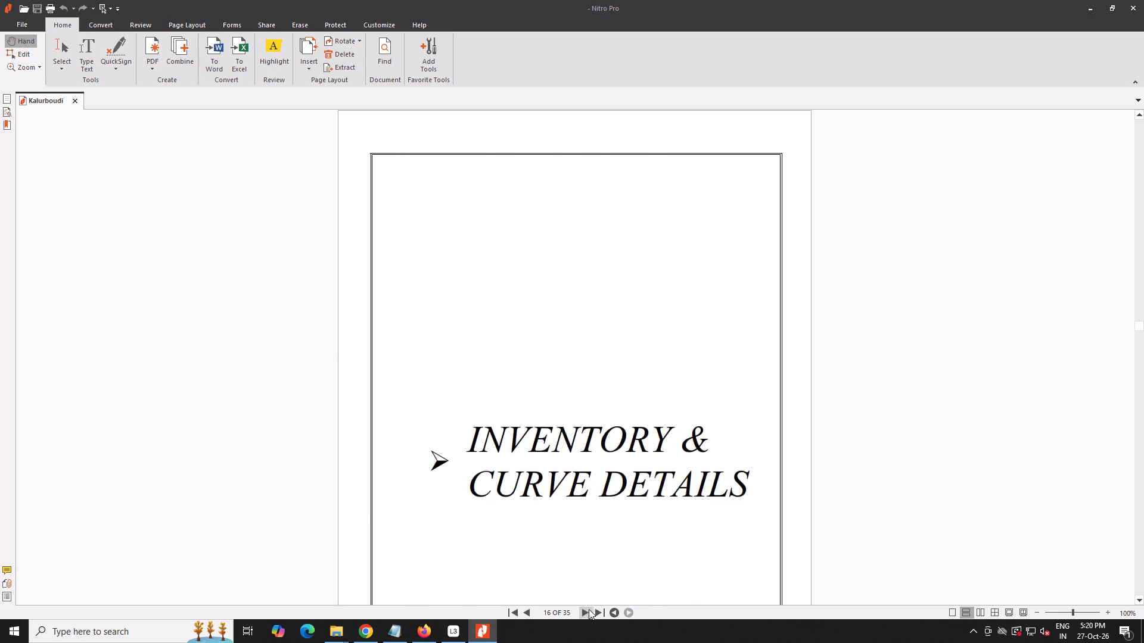
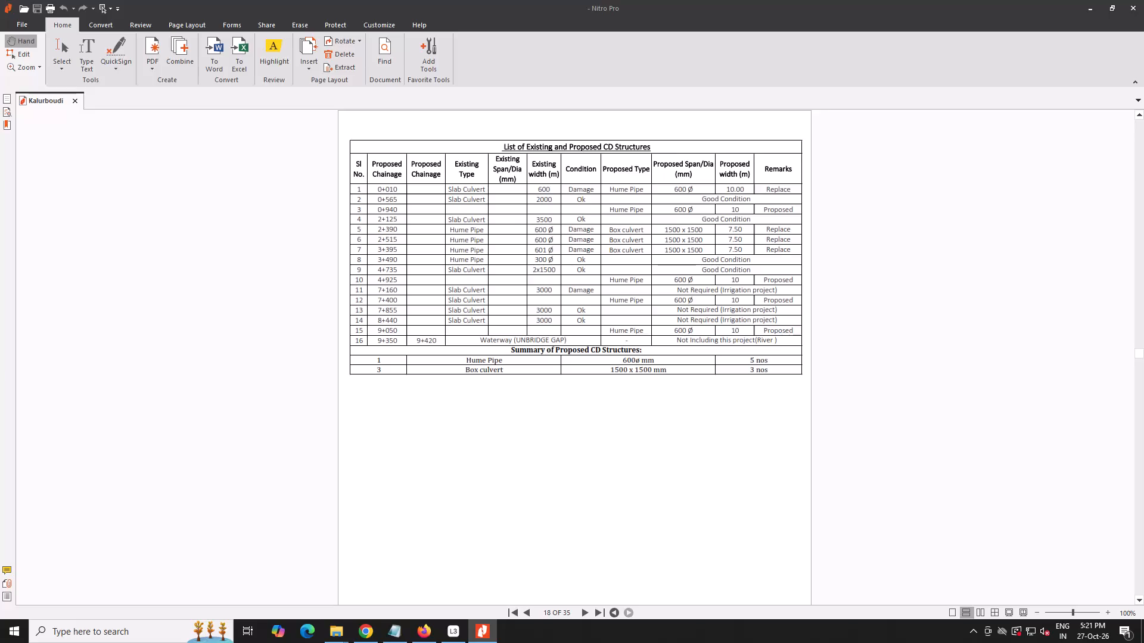
Look through the Kalurboudi DPR from the CD structures and protection work lists to the closing road safety audit pages.
scroll(859, 323, down, 4)
scroll(615, 456, down, 8)
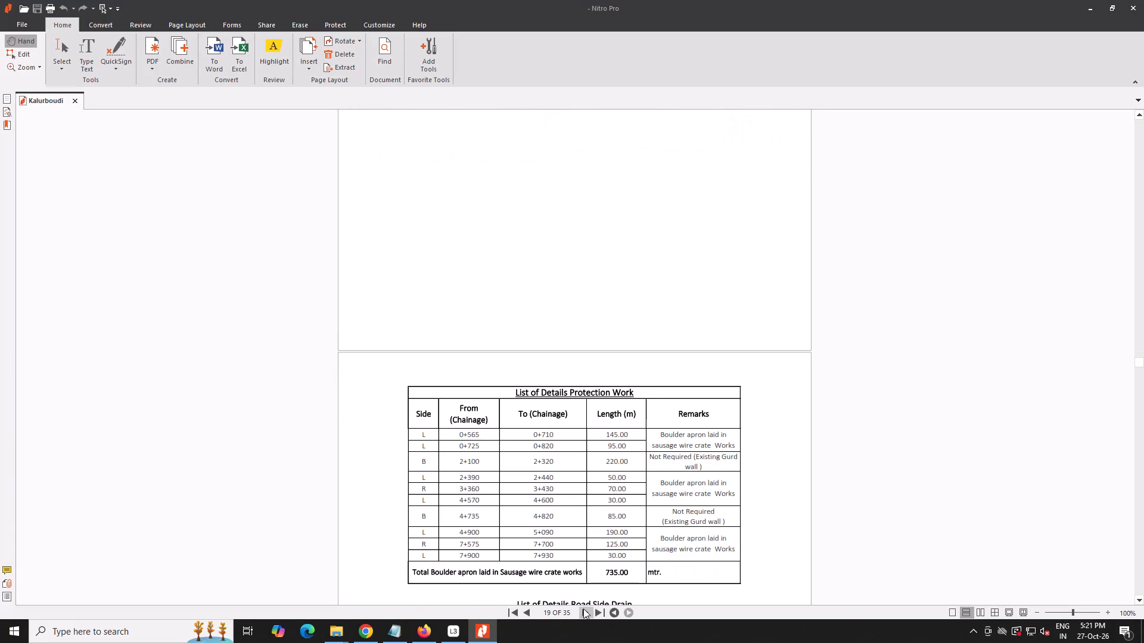
click(593, 614)
scroll(570, 566, up, 4)
scroll(571, 561, down, 5)
scroll(571, 561, up, 5)
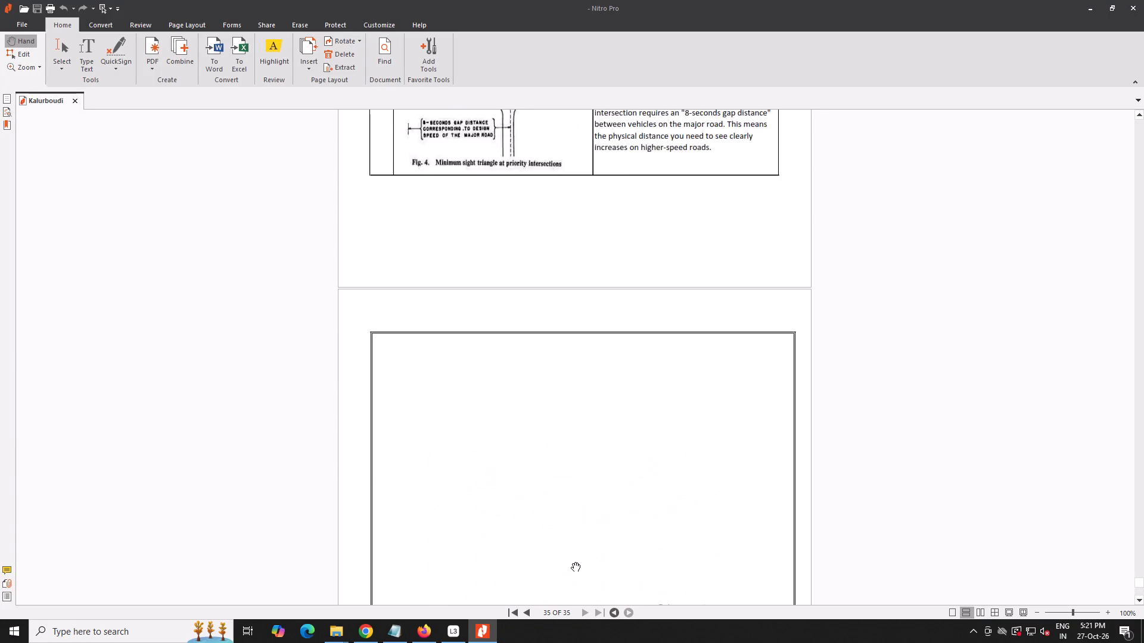
scroll(571, 562, up, 20)
scroll(571, 562, up, 12)
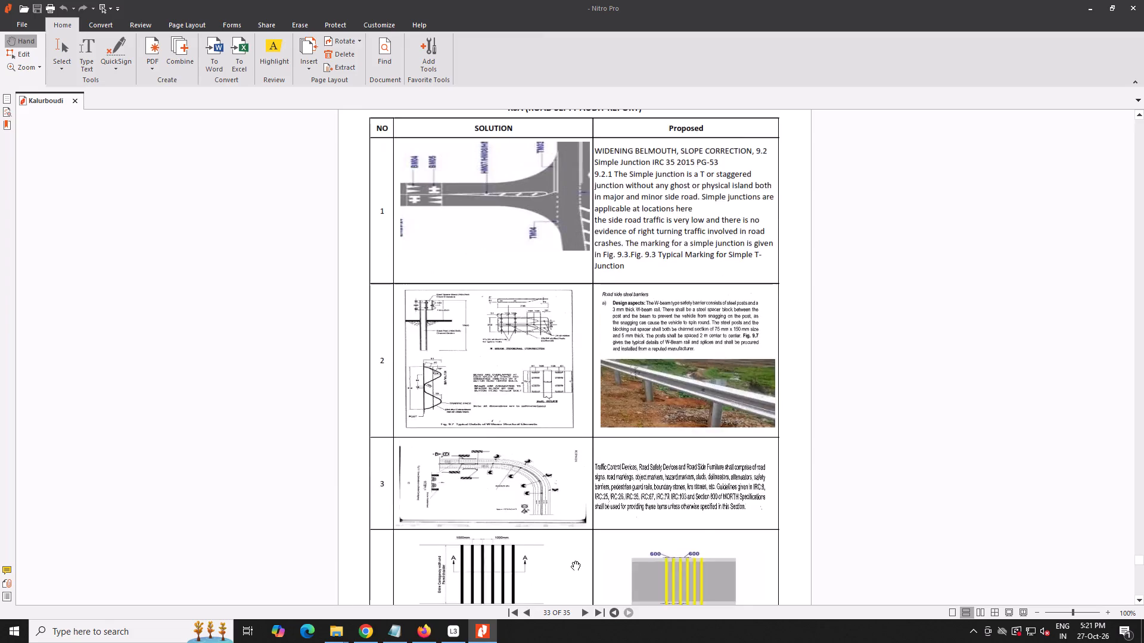
scroll(571, 561, up, 12)
Review the cover and contents pages of the Kalurboudi DPR again, and close the document.
click(512, 612)
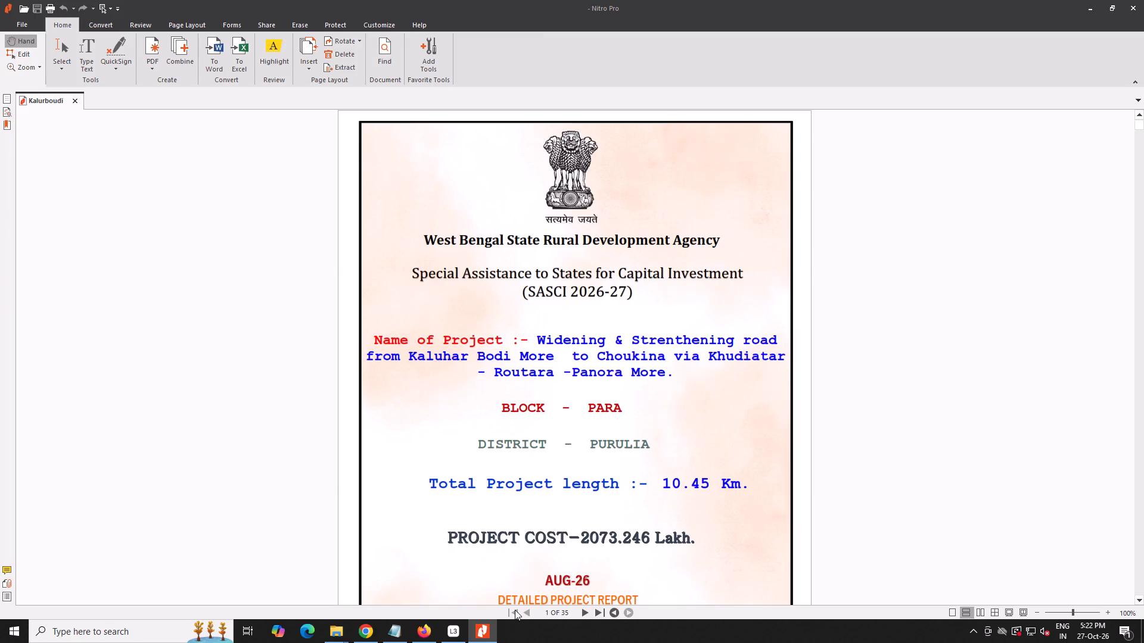
scroll(523, 592, down, 16)
scroll(529, 591, down, 8)
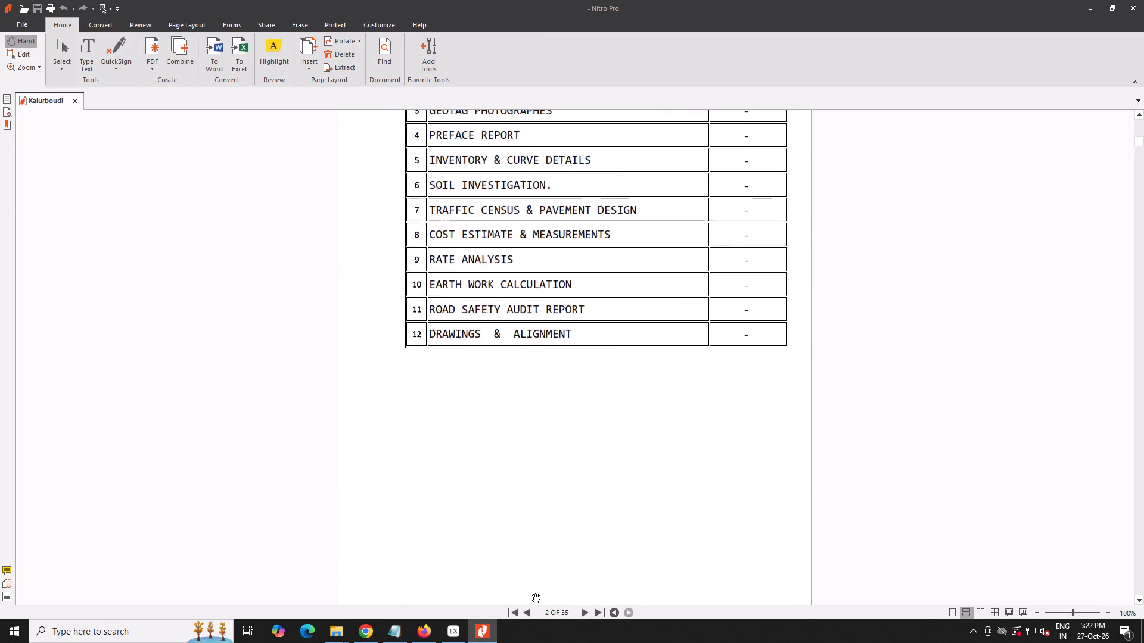
scroll(531, 593, down, 15)
scroll(542, 587, up, 15)
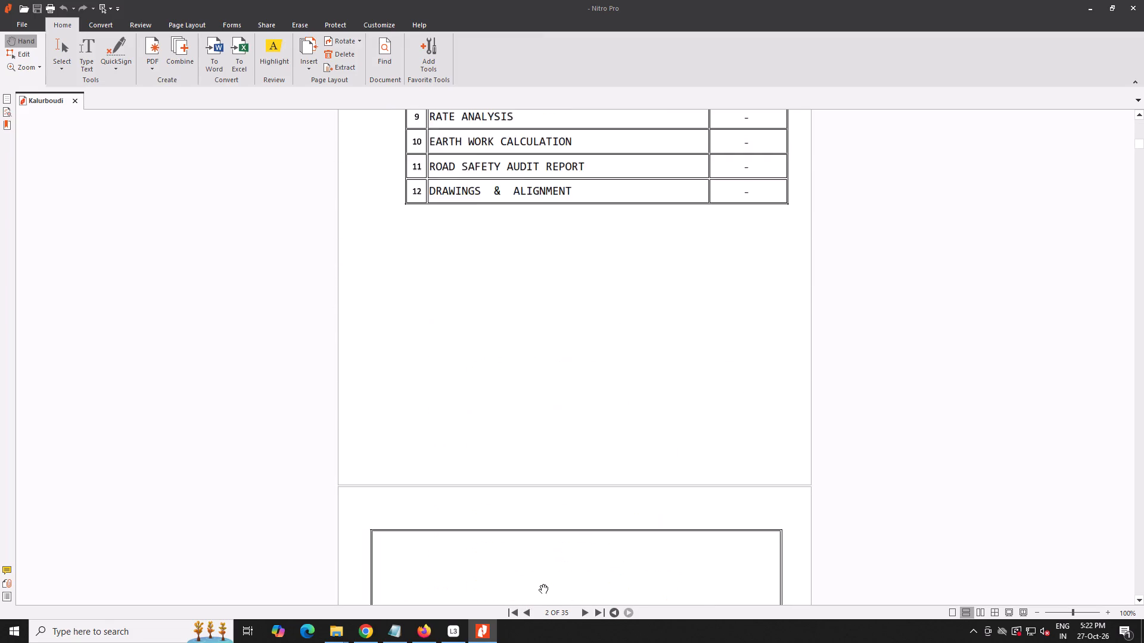
scroll(539, 584, up, 14)
scroll(537, 583, up, 9)
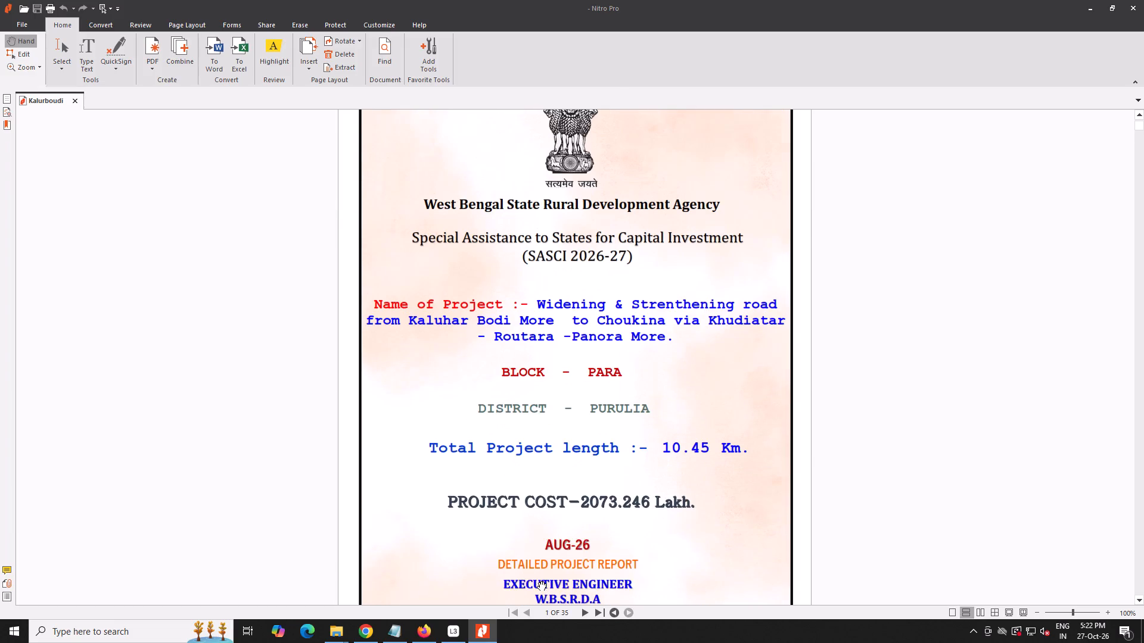
scroll(537, 581, up, 9)
scroll(538, 584, down, 4)
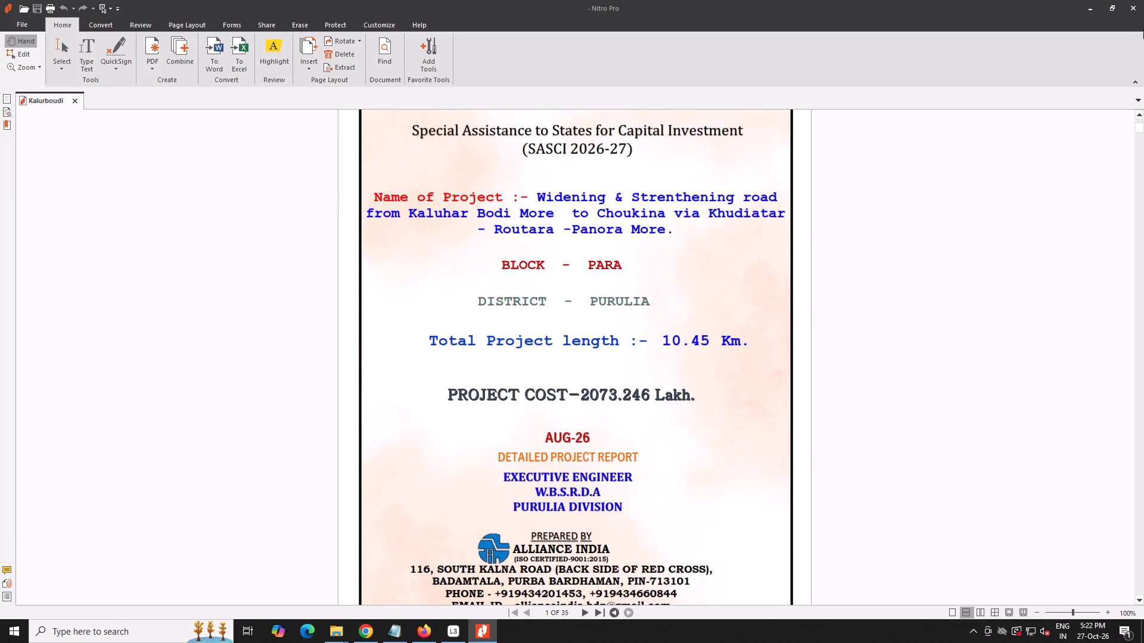
click(1143, 1)
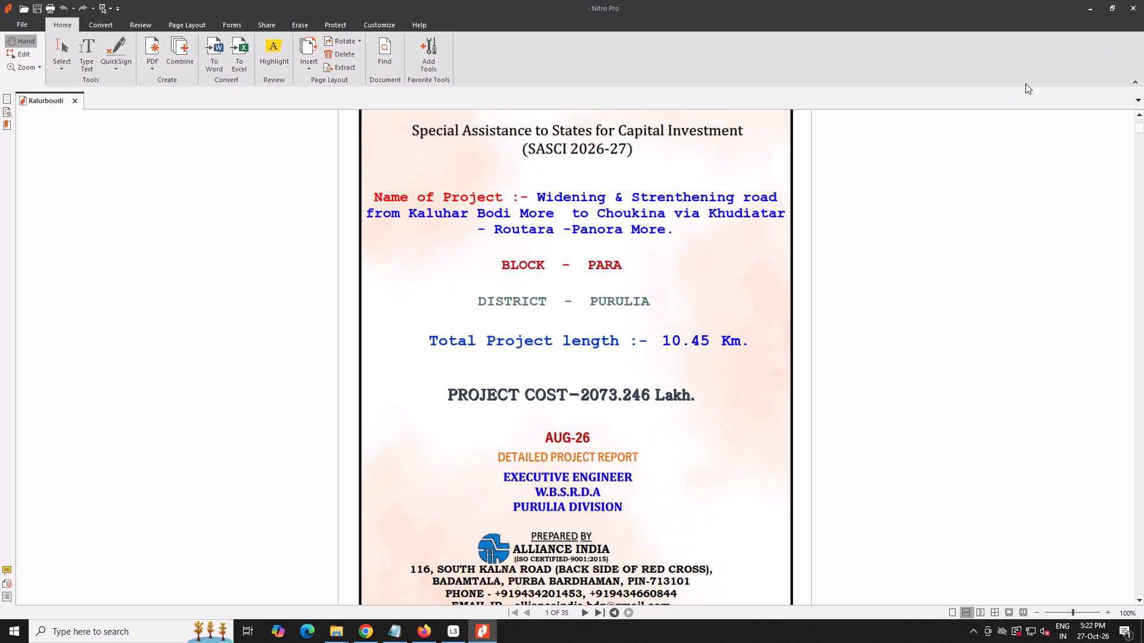
click(1138, 5)
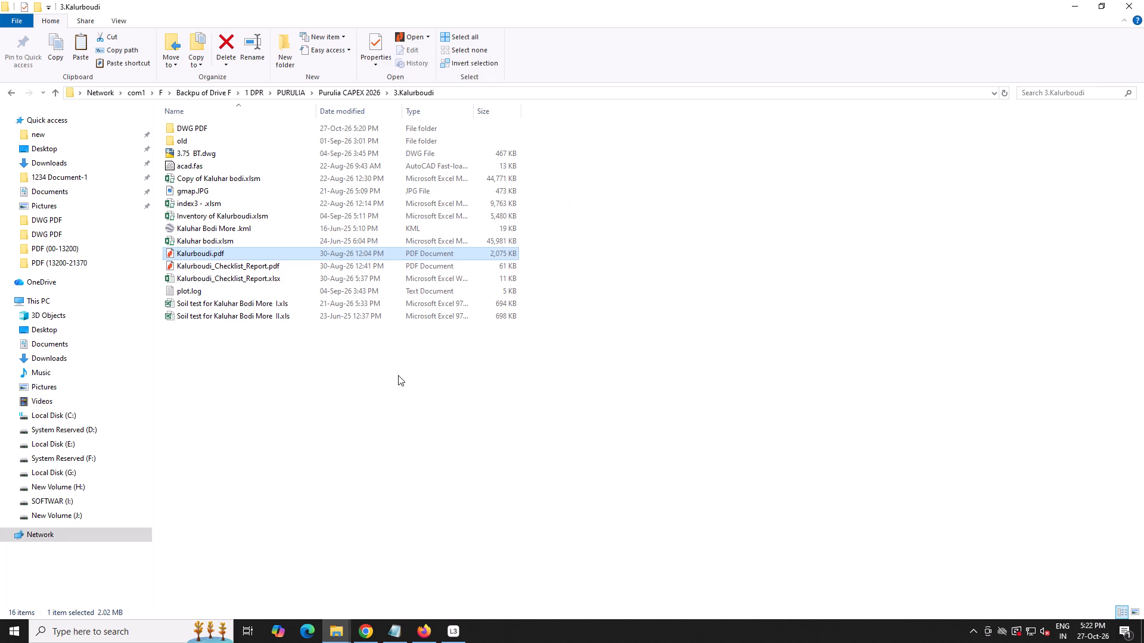
Open Inventory of Kalurboudi - Copy.pdf from the DWG PDF folder in Nitro Pro.
click(231, 269)
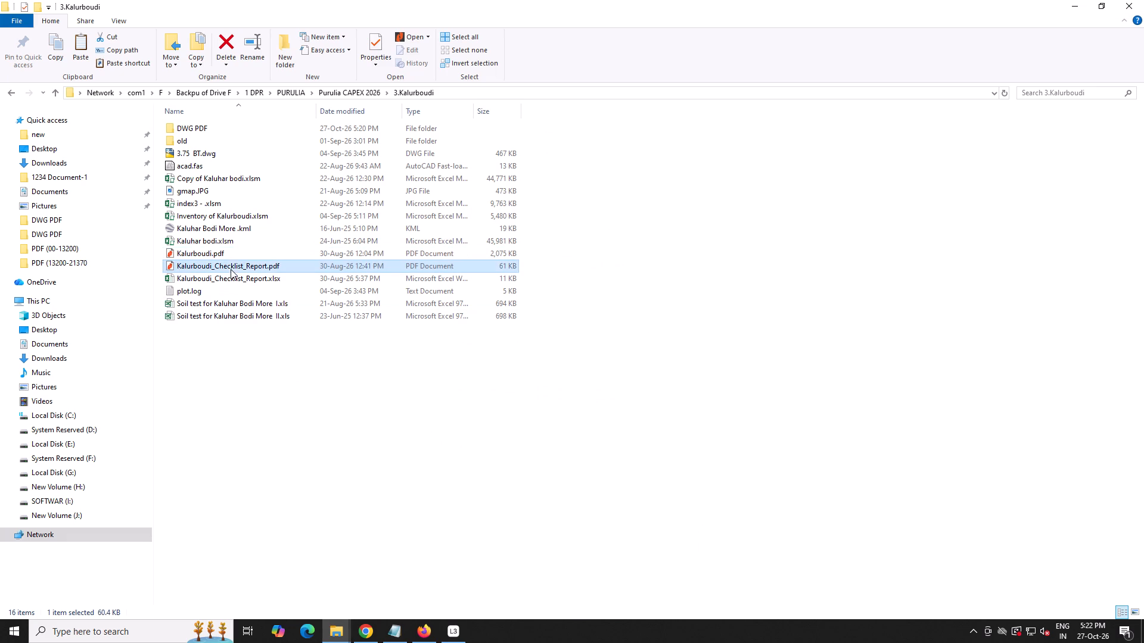
click(242, 253)
right_click(241, 253)
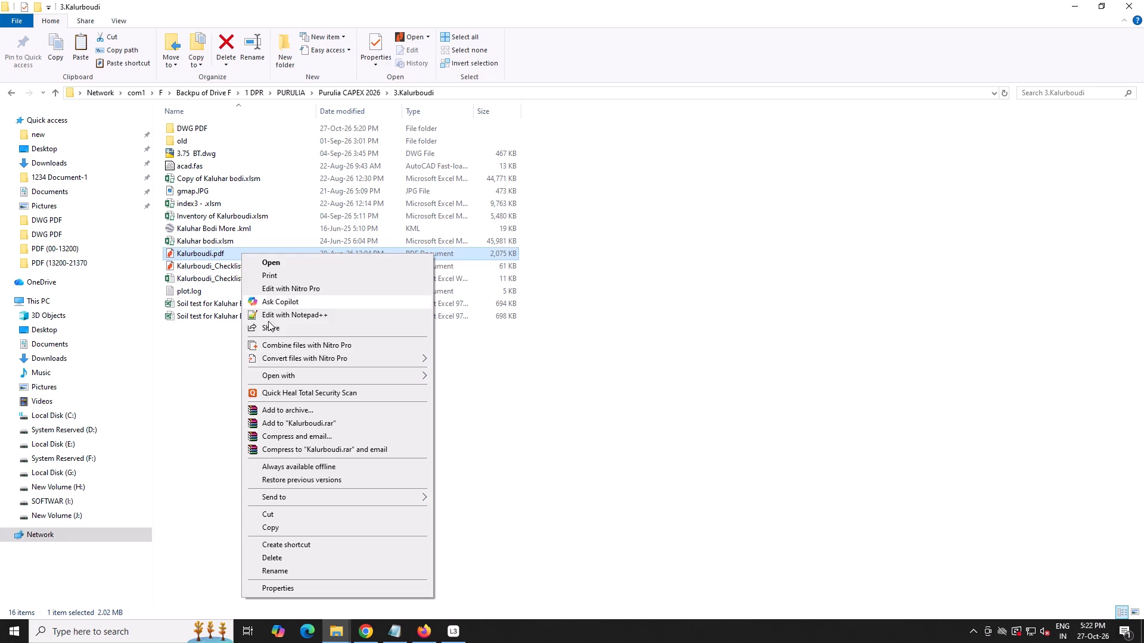
click(201, 138)
double_click(209, 130)
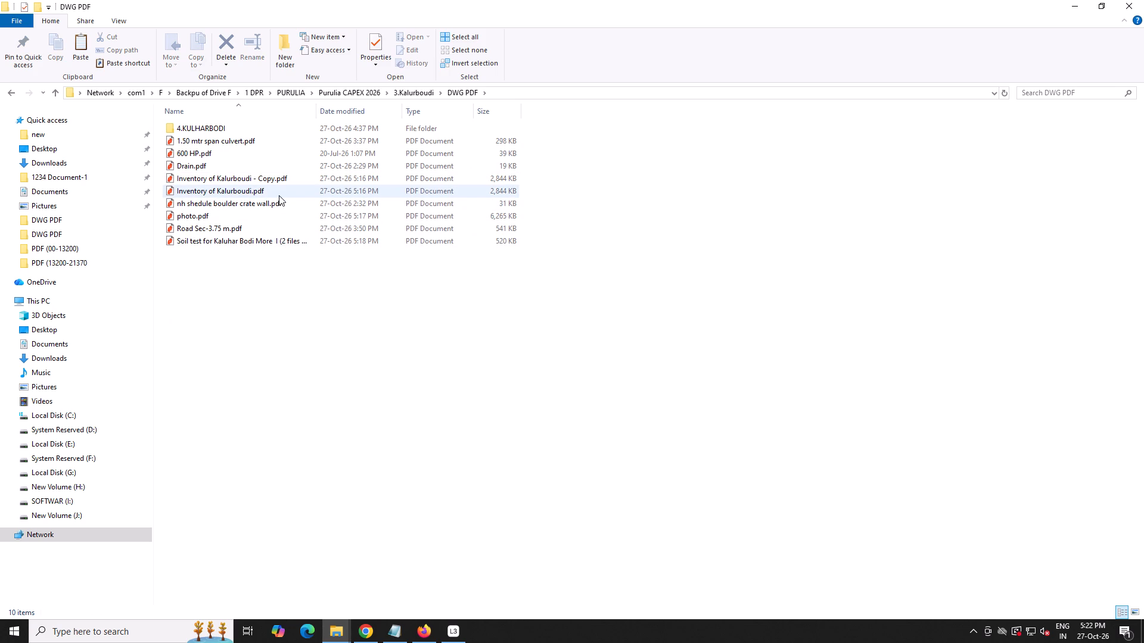
double_click(288, 182)
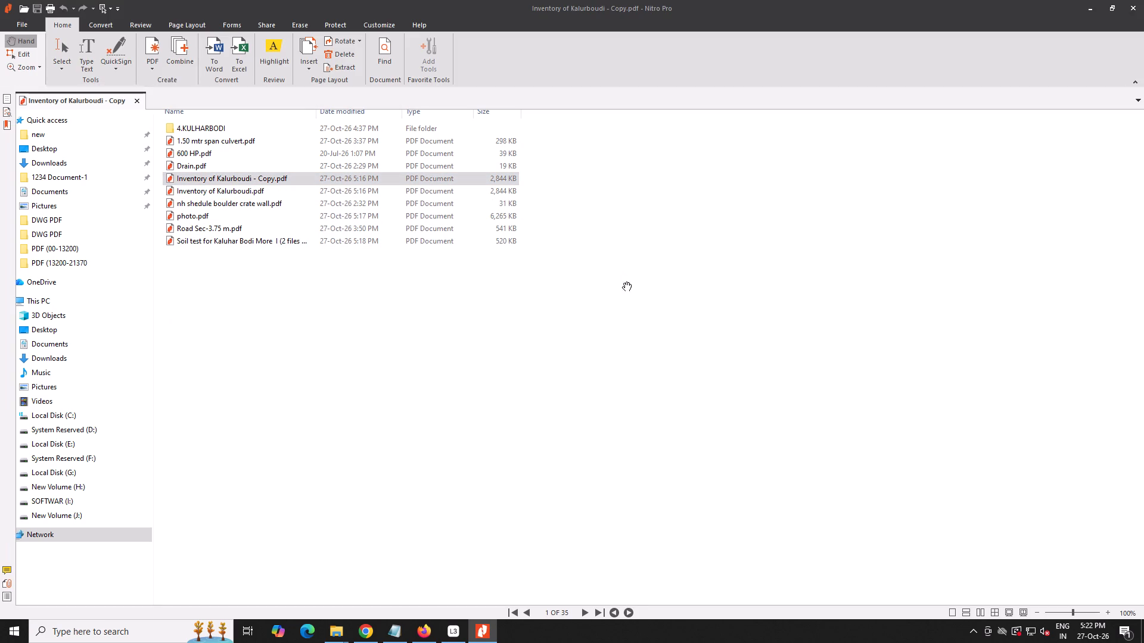
Look through the inventory copy from the cover, contents, checklist and location pages to the Preface Report divider page.
scroll(619, 319, down, 5)
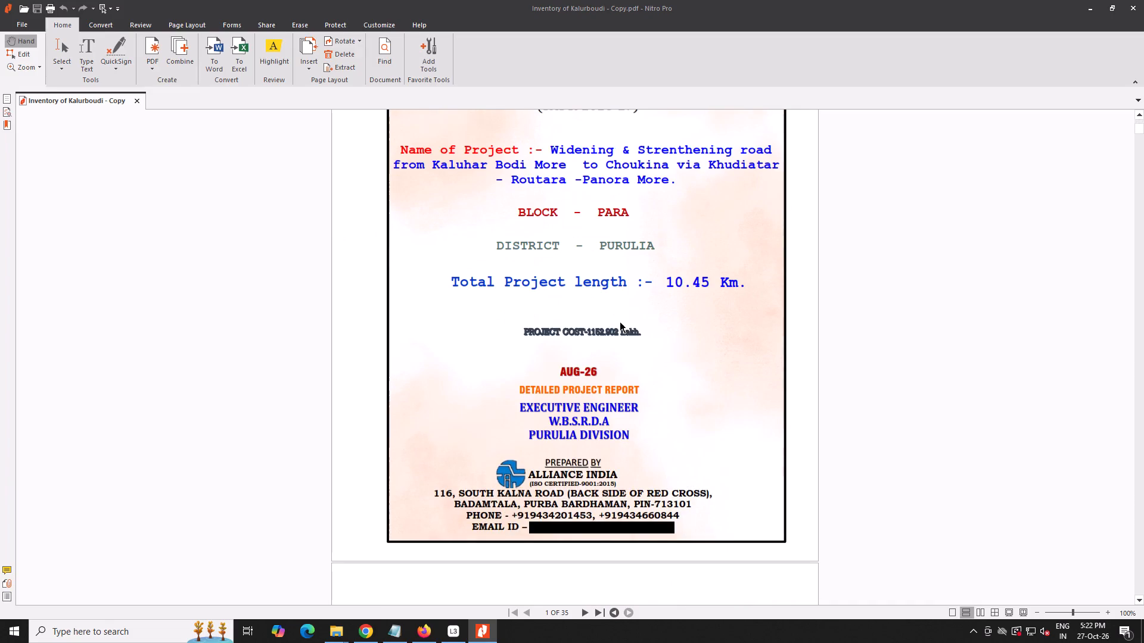
scroll(618, 323, down, 13)
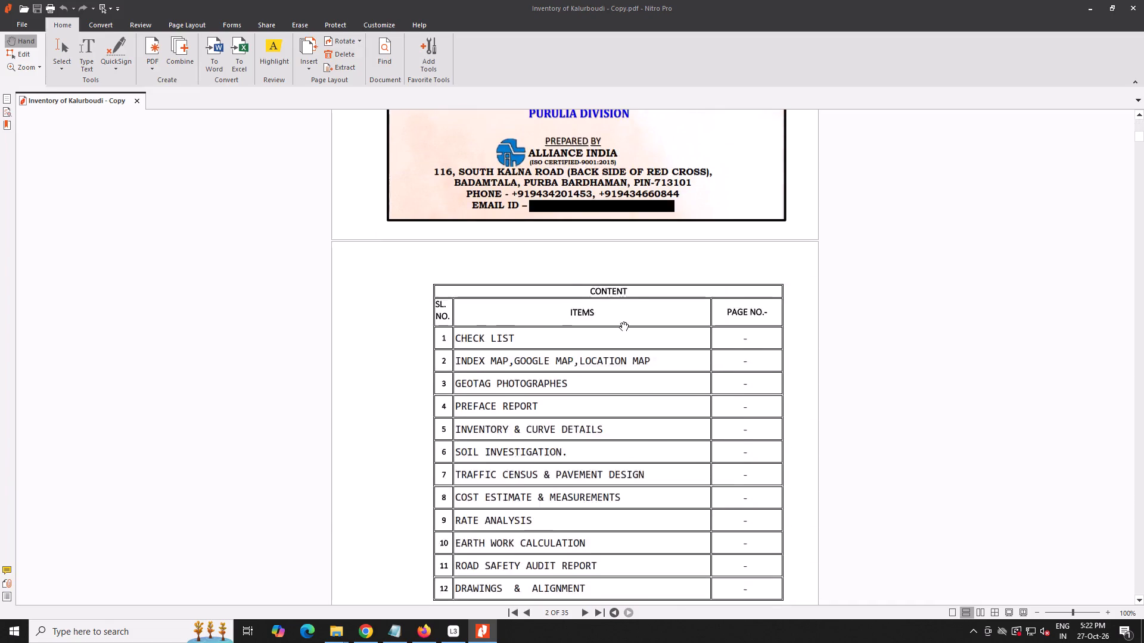
scroll(620, 321, down, 3)
scroll(621, 320, down, 20)
scroll(621, 320, down, 5)
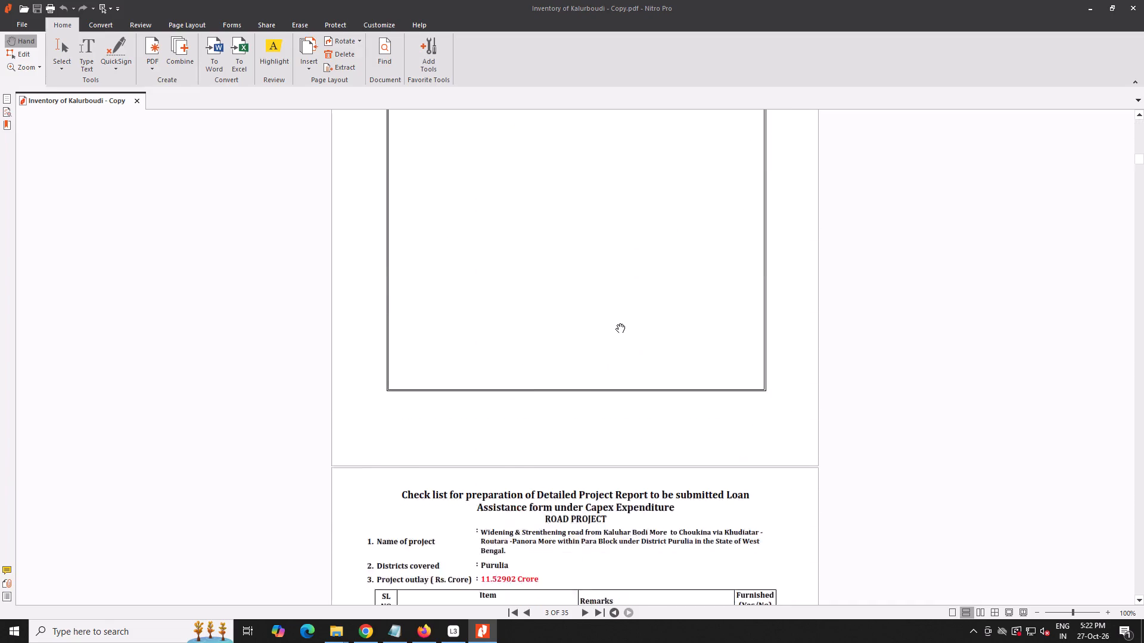
scroll(616, 323, down, 20)
scroll(616, 323, down, 15)
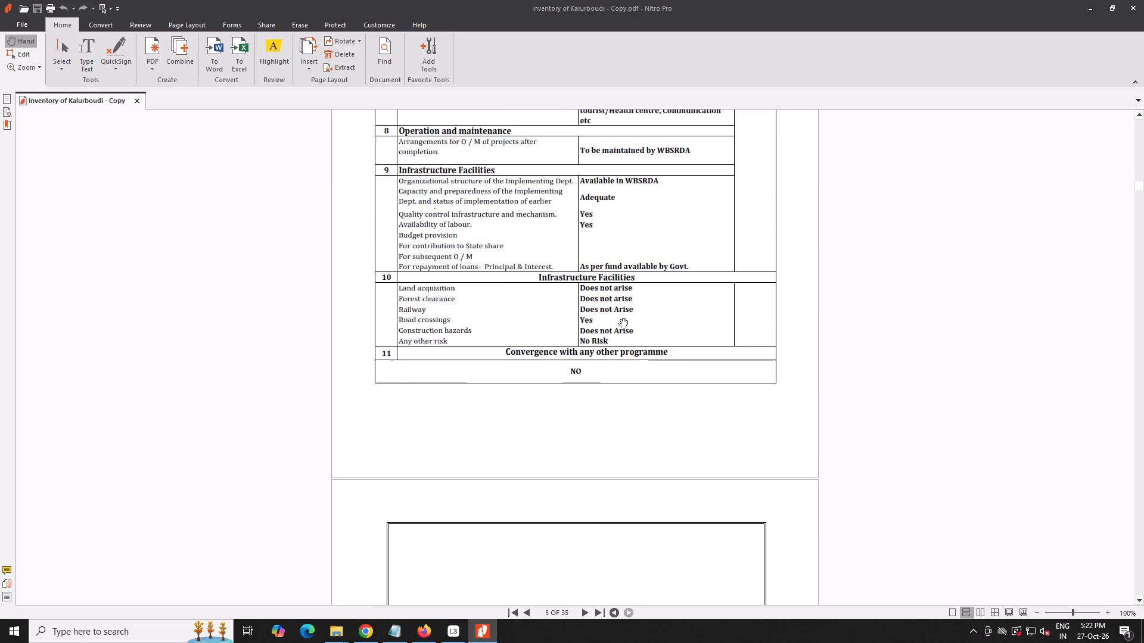
scroll(619, 318, down, 12)
scroll(618, 322, up, 1)
scroll(617, 320, down, 20)
scroll(617, 320, down, 2)
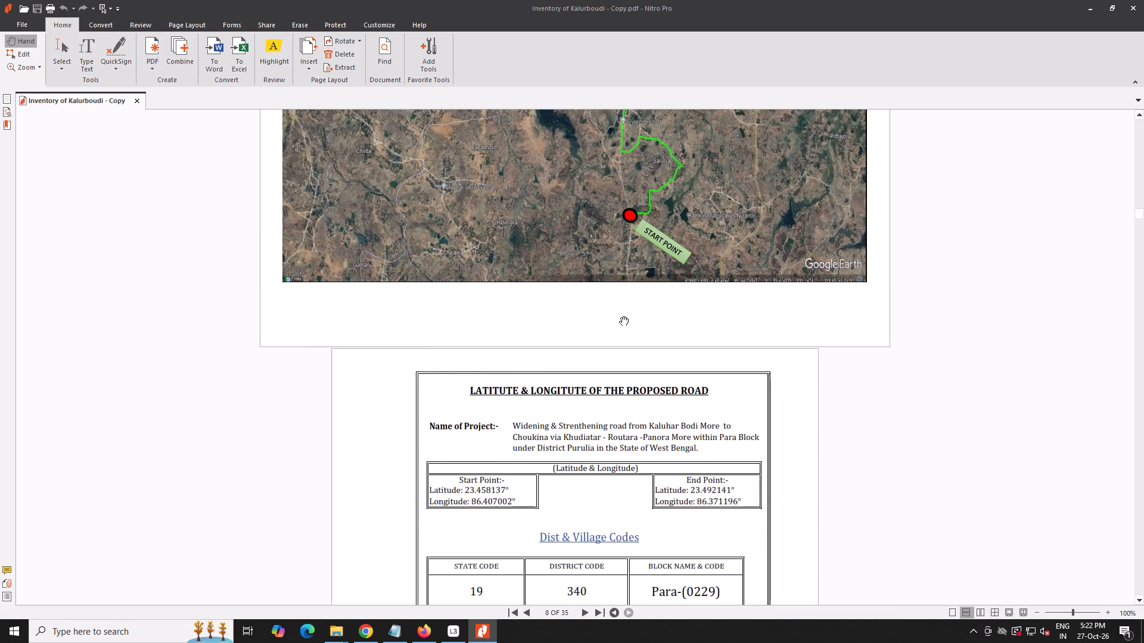
scroll(620, 316, down, 19)
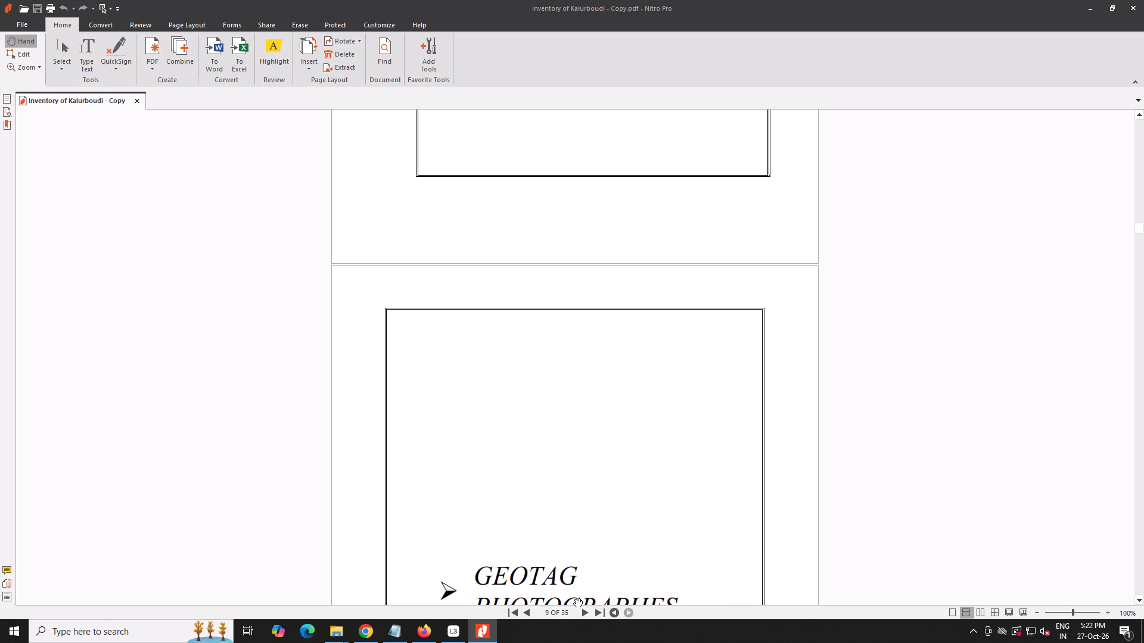
scroll(605, 557, down, 8)
scroll(606, 557, up, 1)
scroll(606, 557, down, 19)
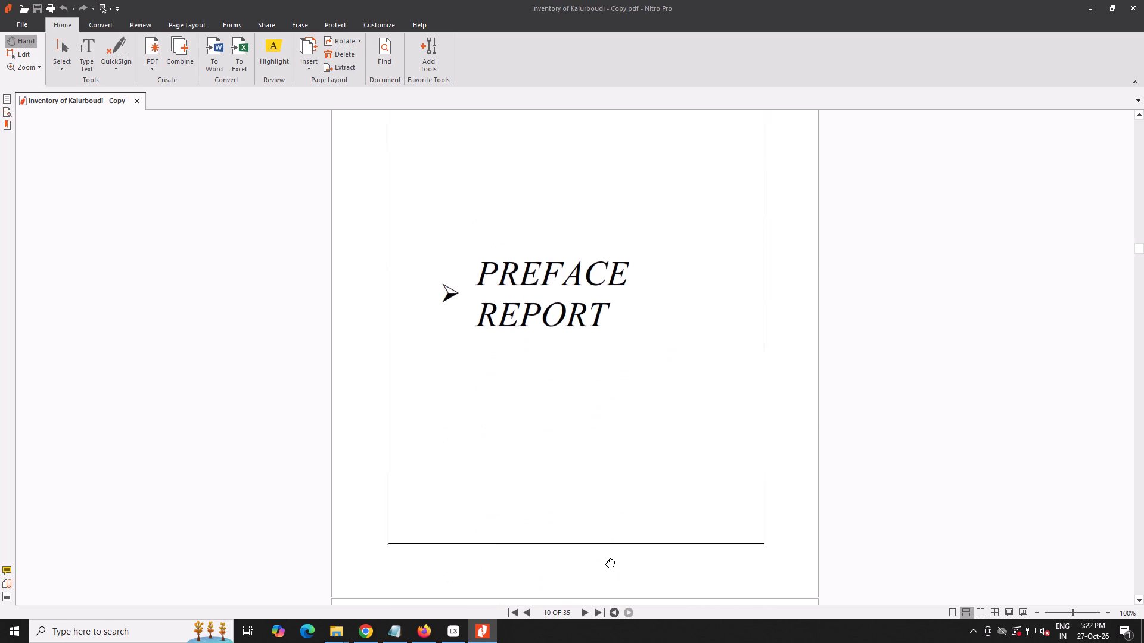
Insert all pages of photo.pdf from the Chelyama DWG PDF folder before the Preface Report divider page and save the document.
scroll(605, 554, up, 2)
click(312, 68)
click(320, 82)
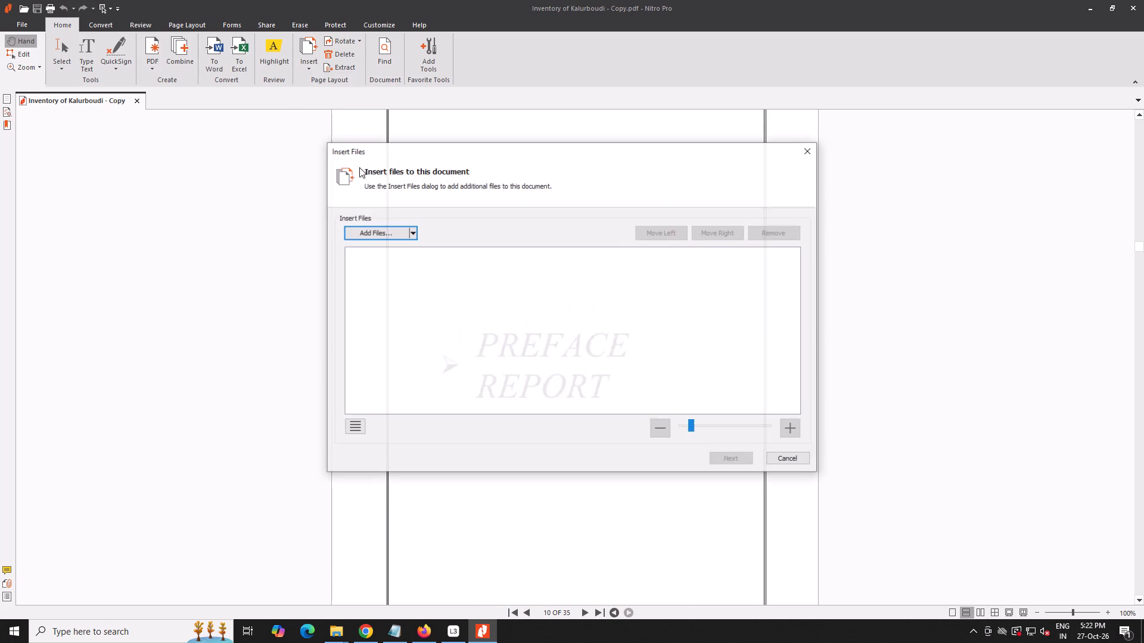
click(387, 235)
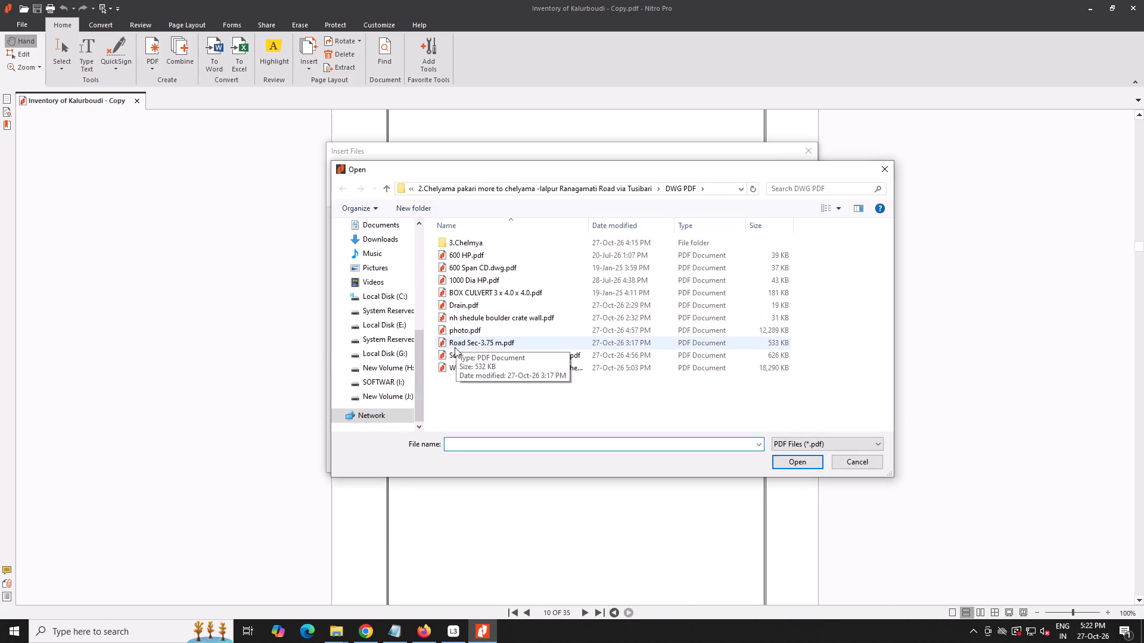
double_click(465, 333)
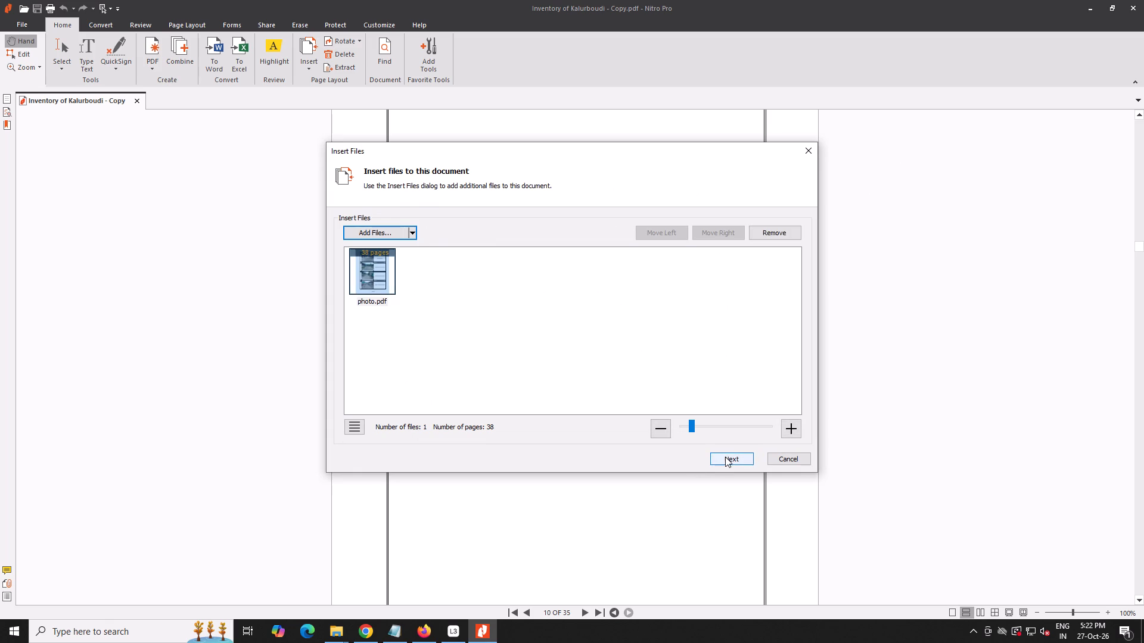
click(725, 456)
click(606, 305)
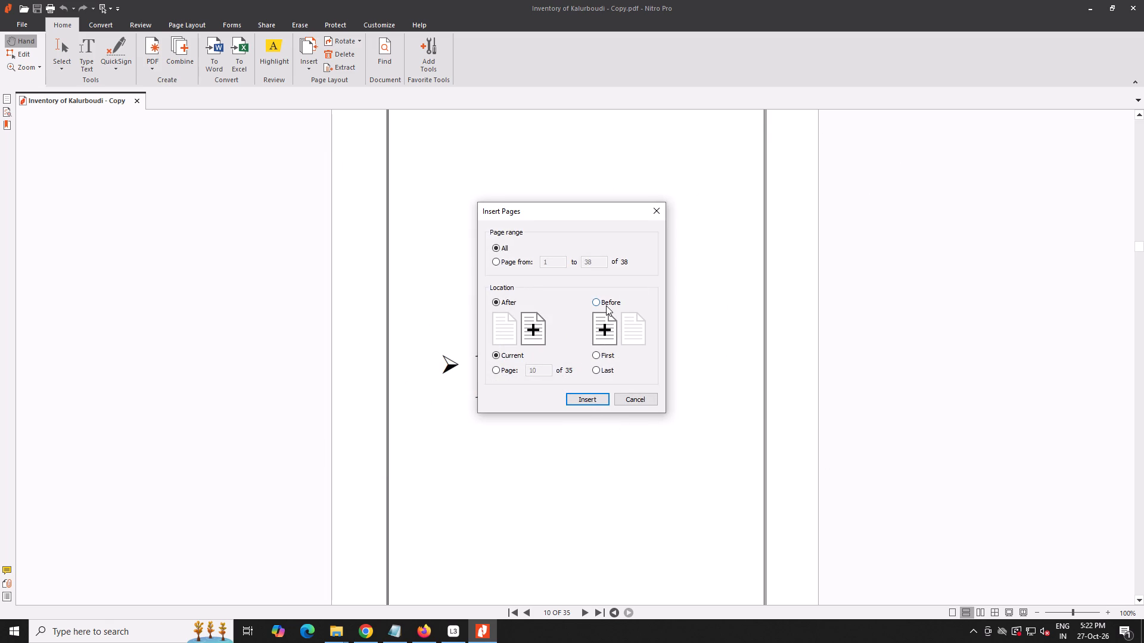
click(586, 402)
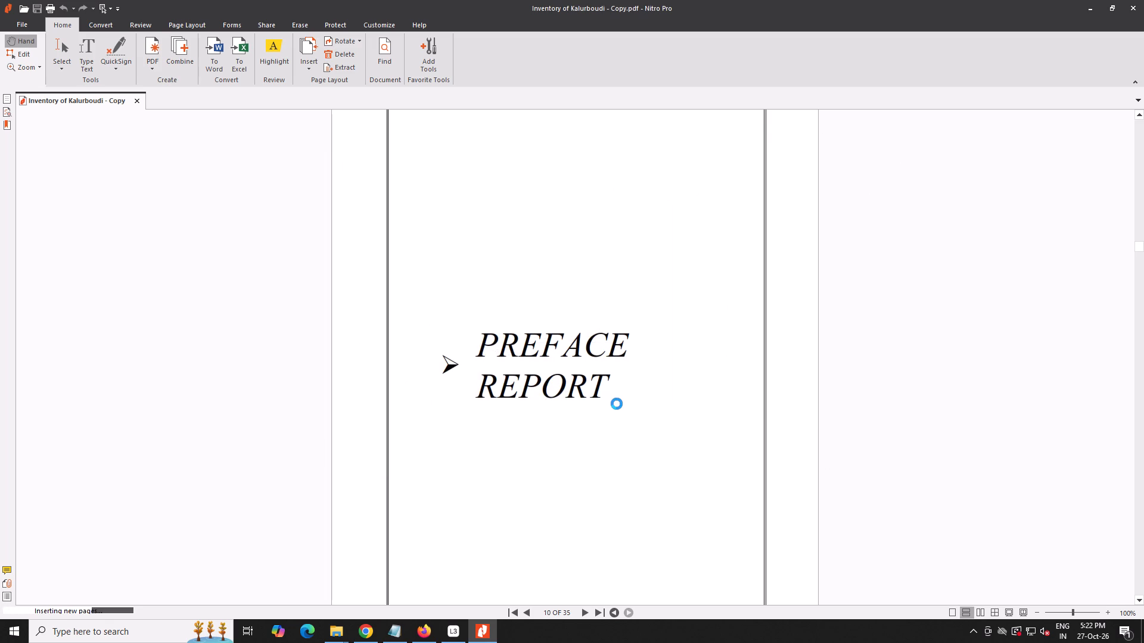
scroll(615, 401, down, 10)
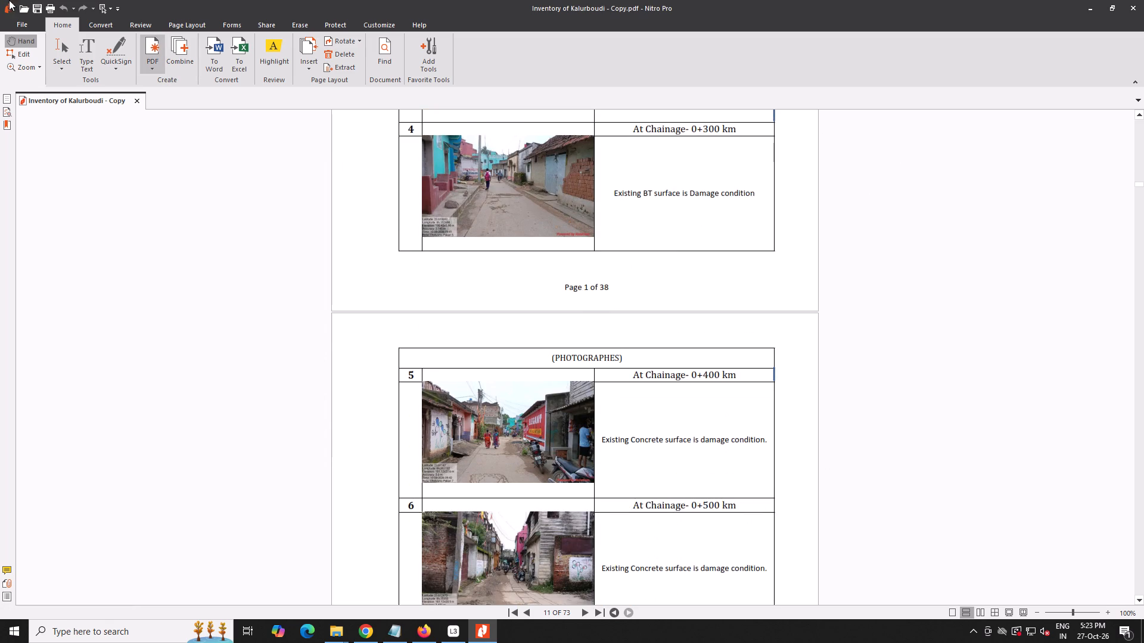
click(35, 5)
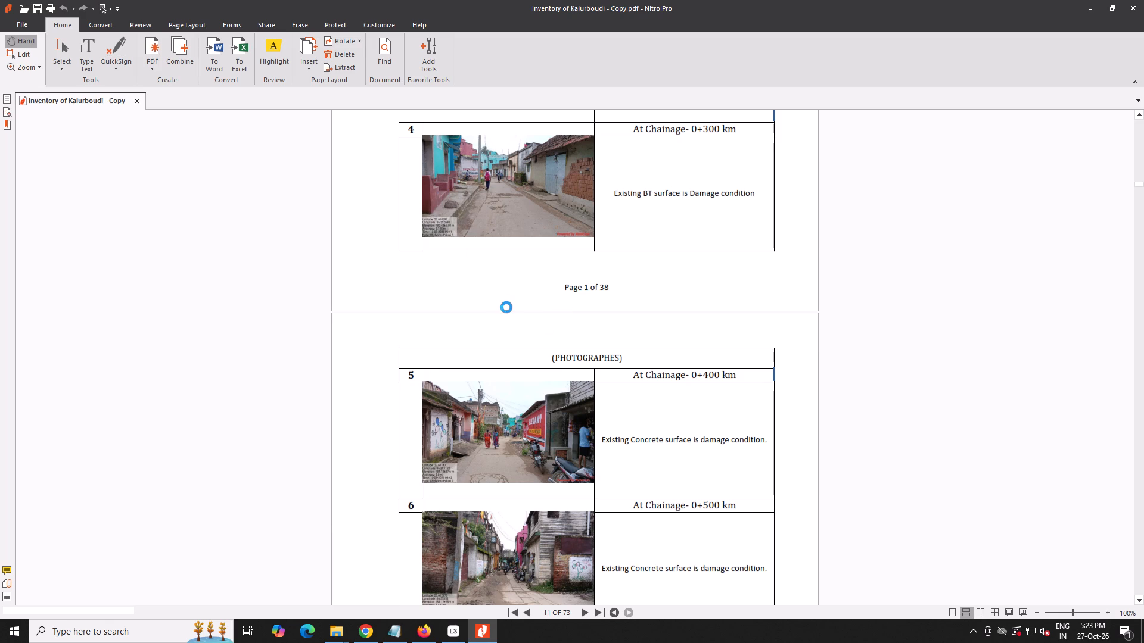
Check the inserted photograph pages and go to the Drawings & Alignment divider on the last page.
scroll(664, 413, down, 16)
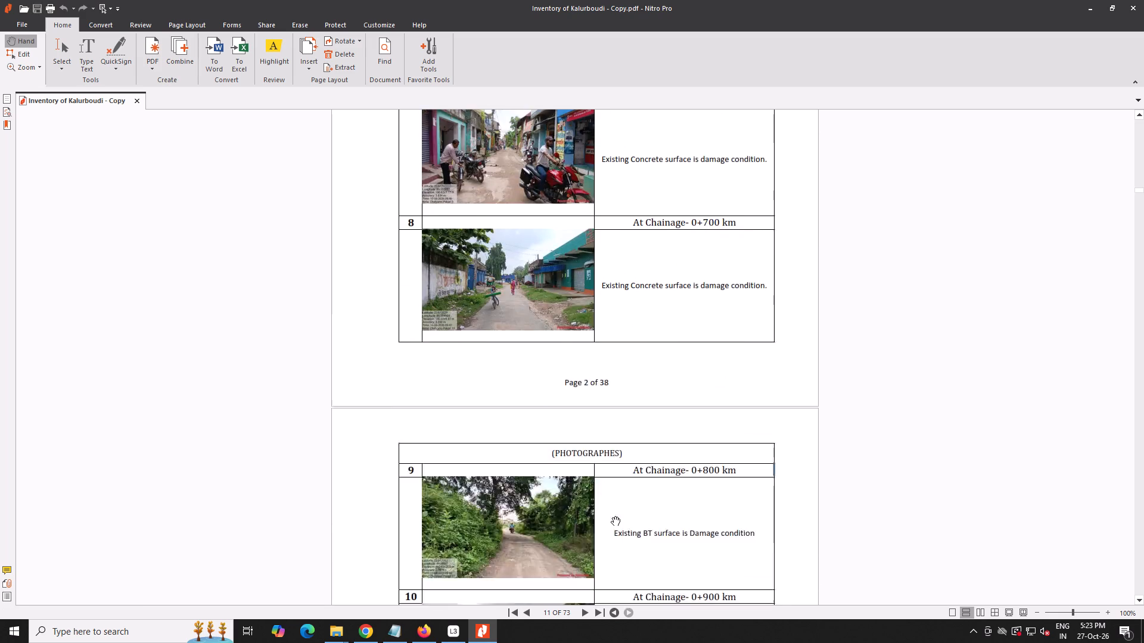
click(598, 613)
scroll(567, 562, down, 5)
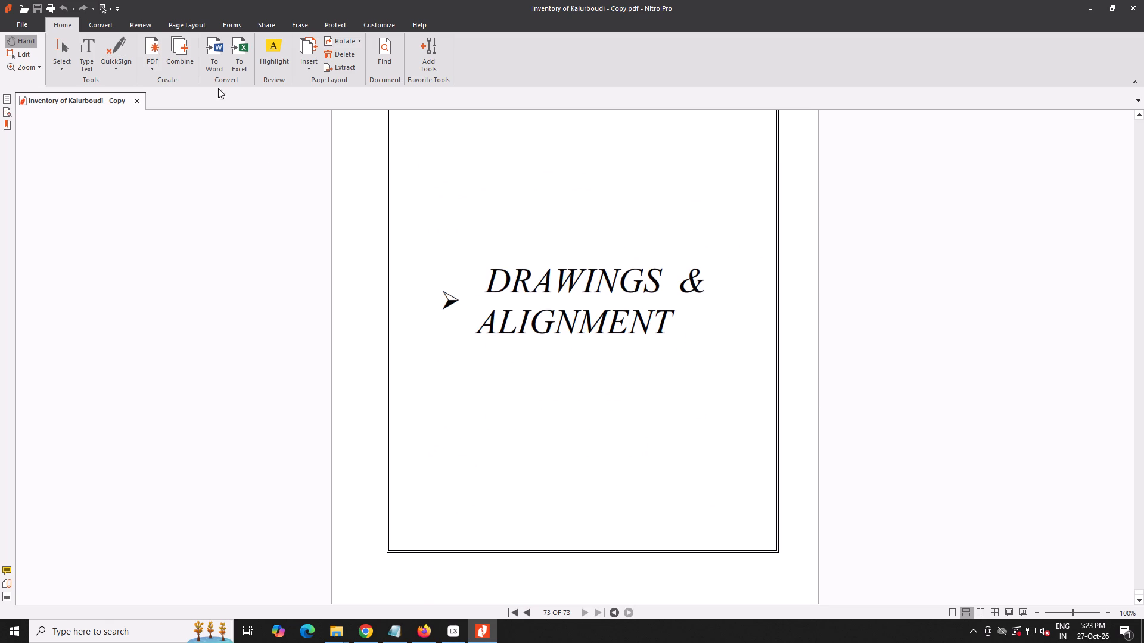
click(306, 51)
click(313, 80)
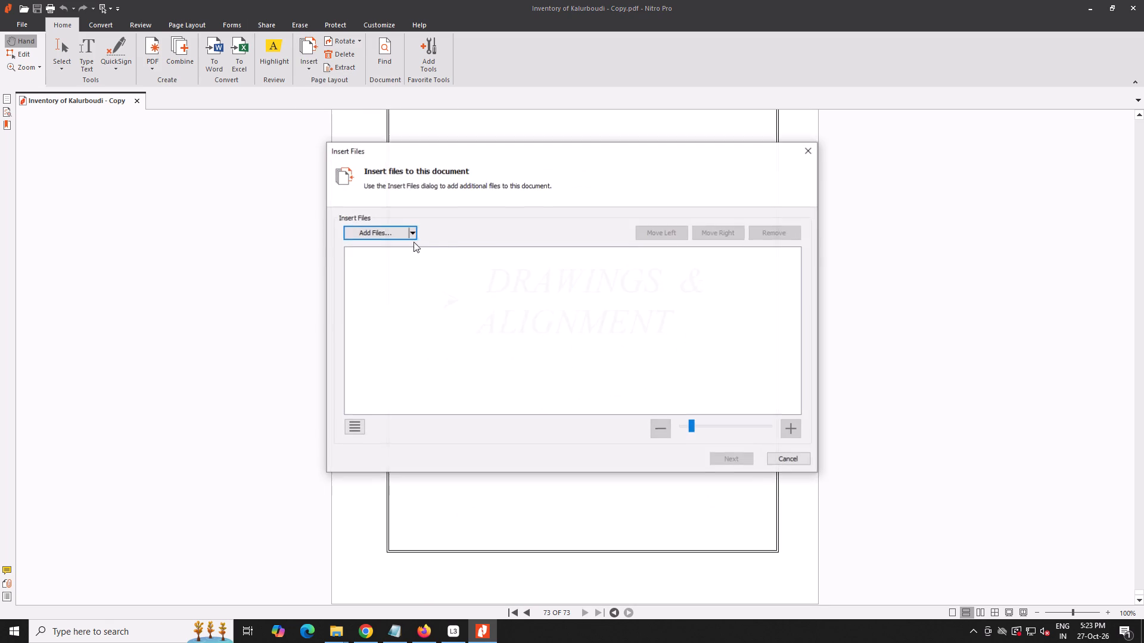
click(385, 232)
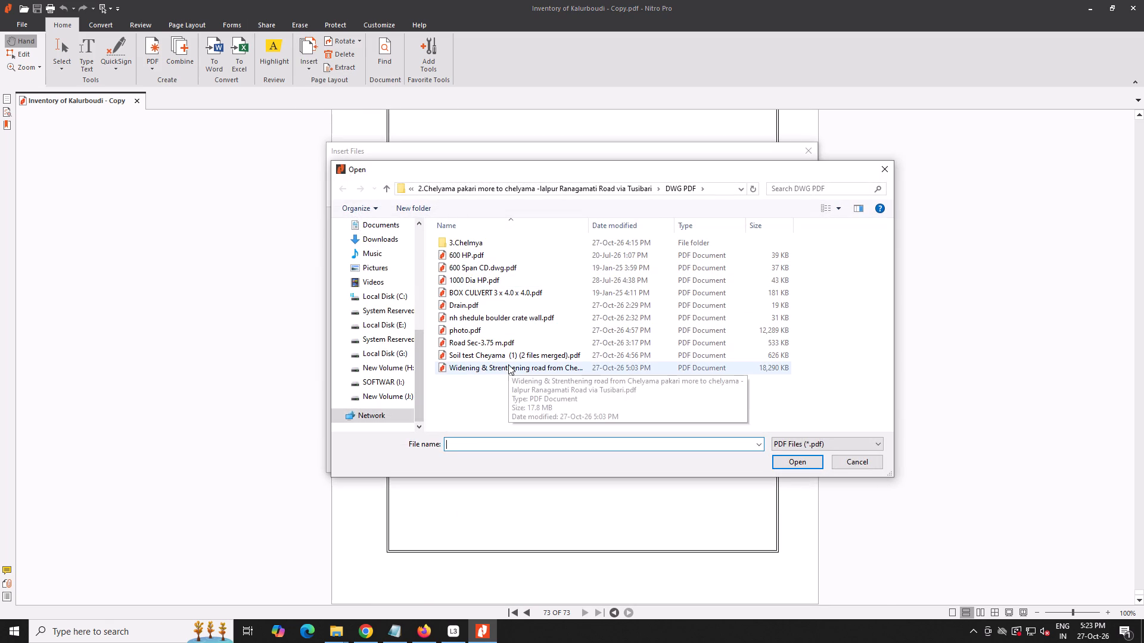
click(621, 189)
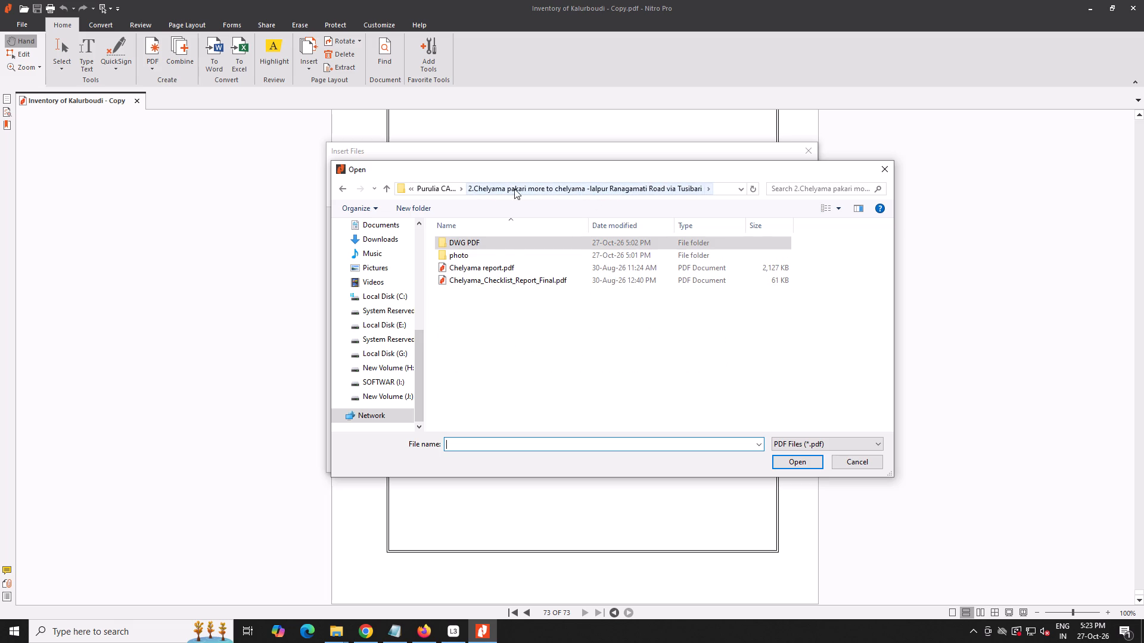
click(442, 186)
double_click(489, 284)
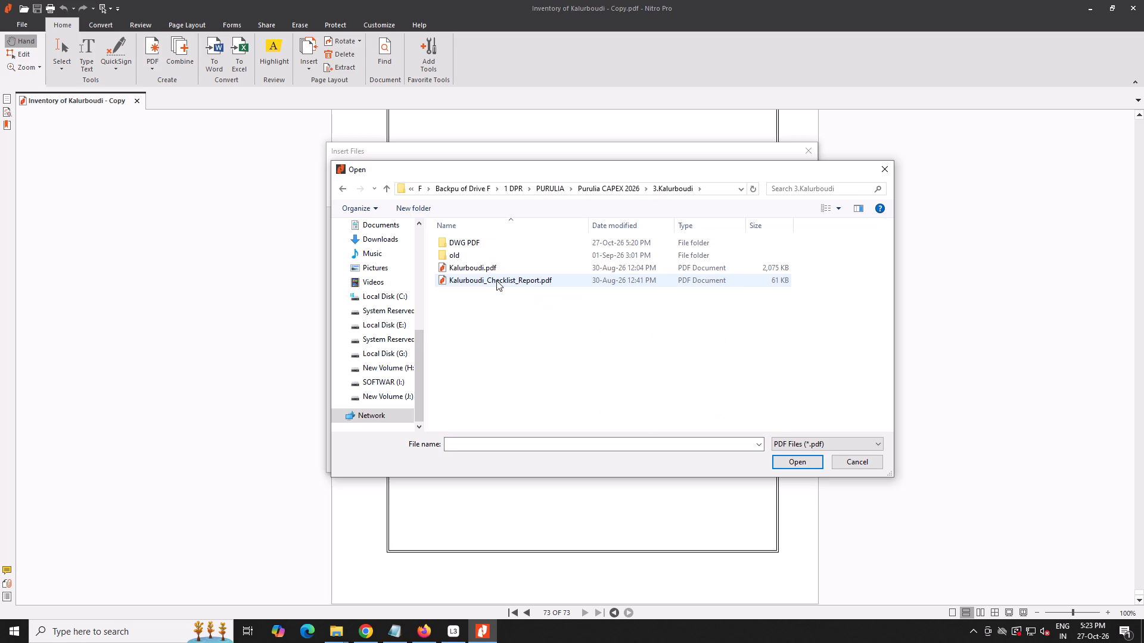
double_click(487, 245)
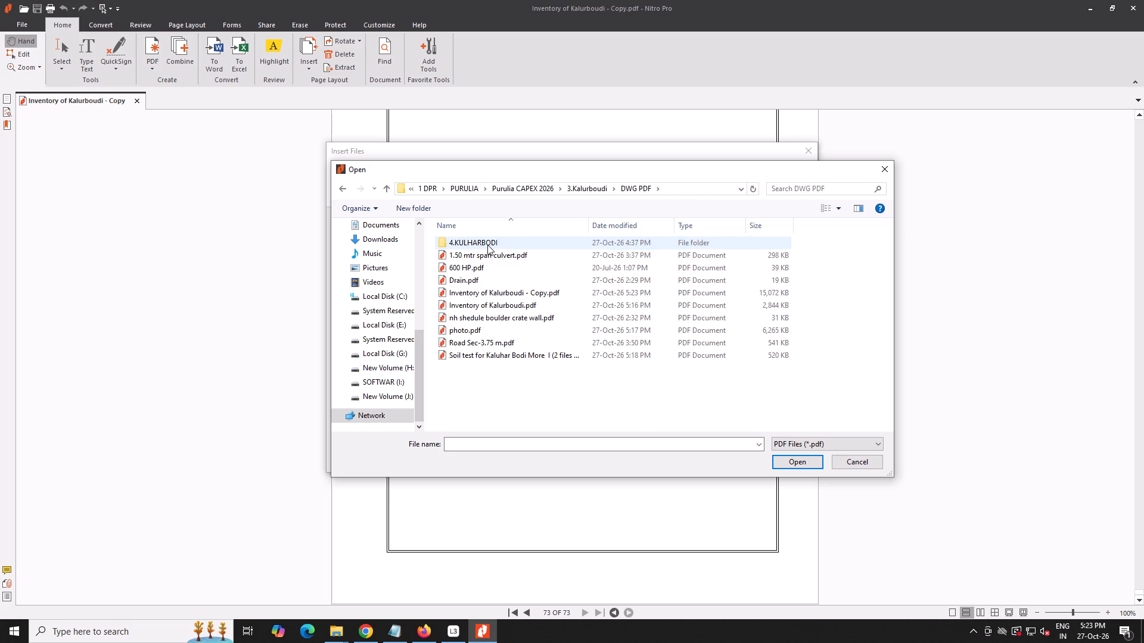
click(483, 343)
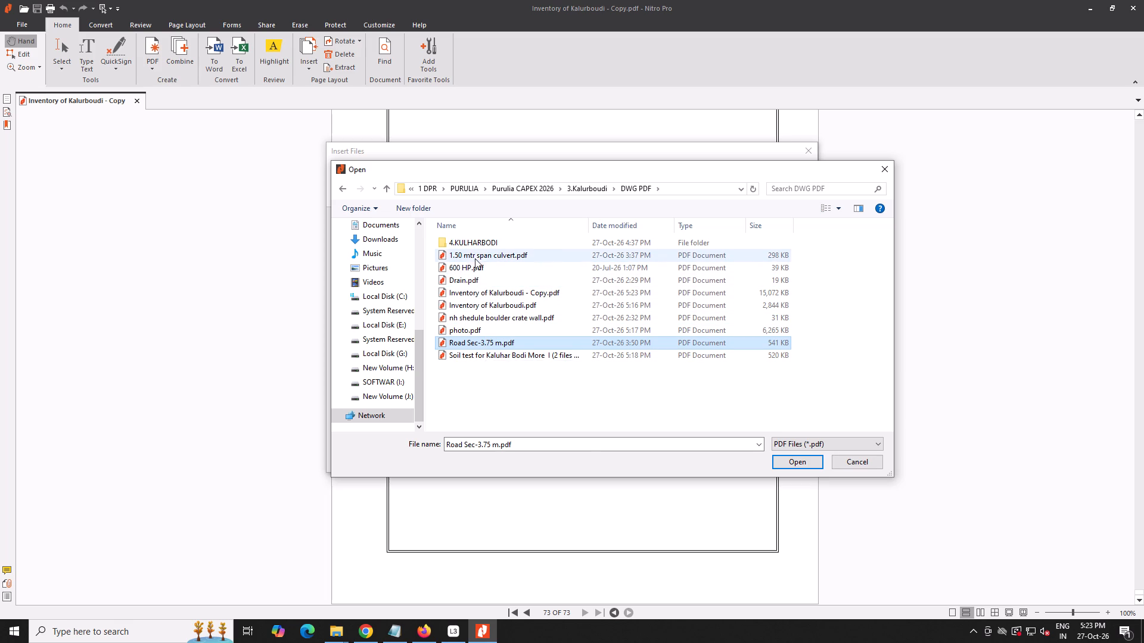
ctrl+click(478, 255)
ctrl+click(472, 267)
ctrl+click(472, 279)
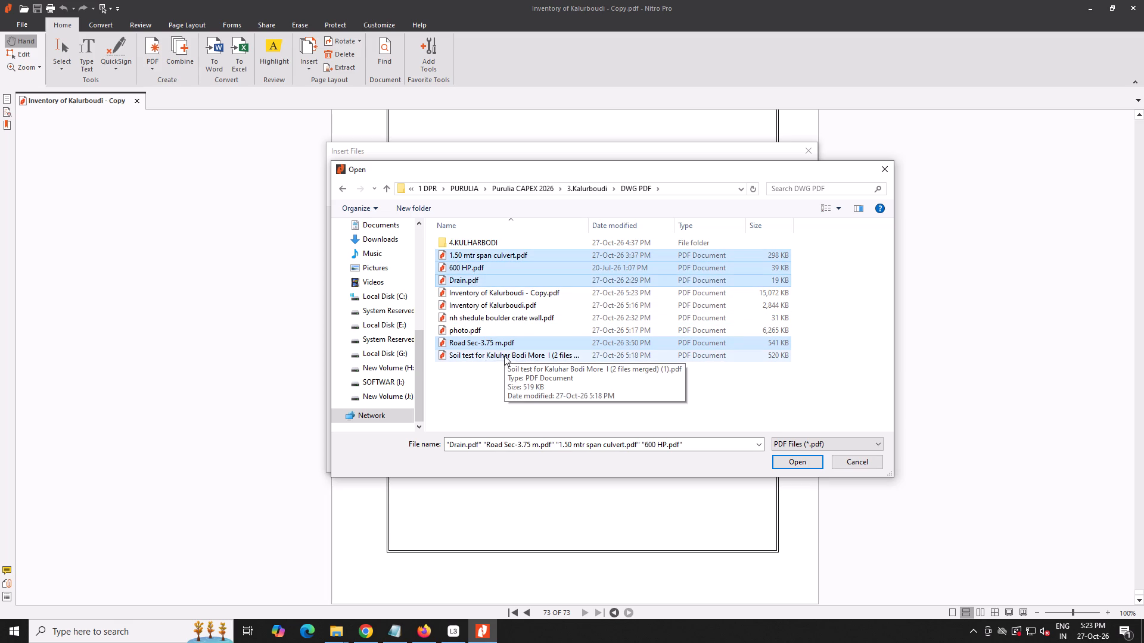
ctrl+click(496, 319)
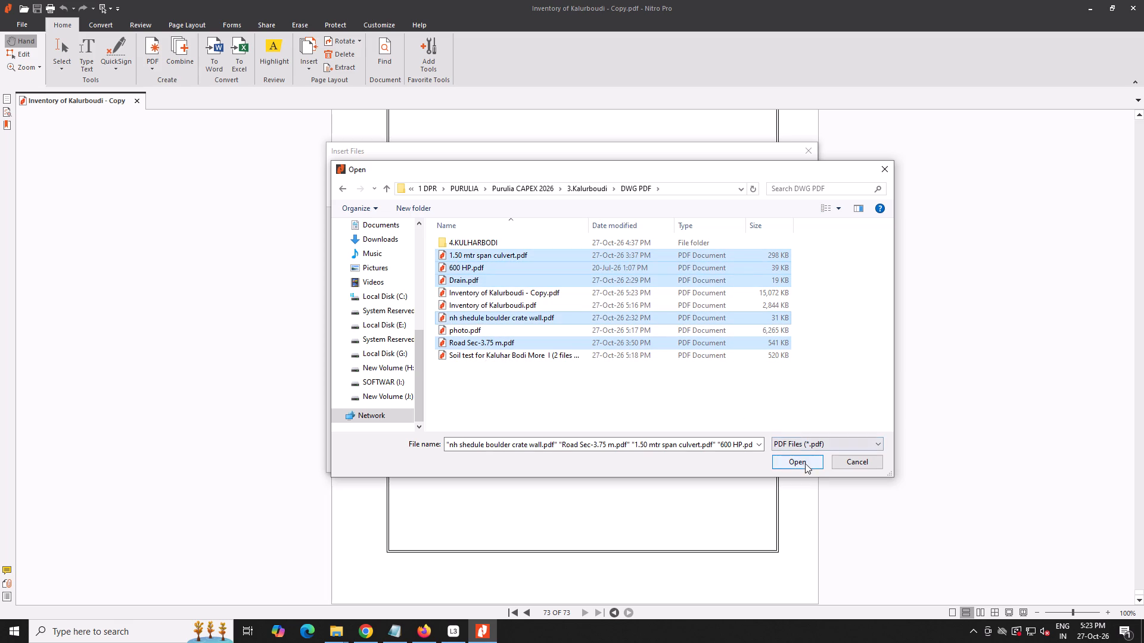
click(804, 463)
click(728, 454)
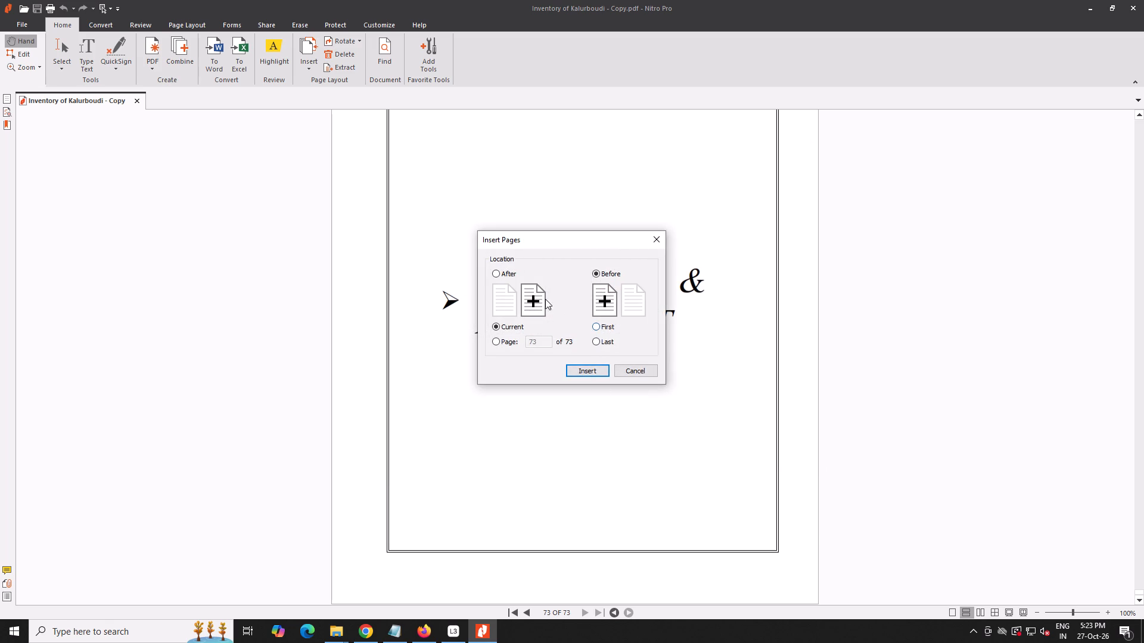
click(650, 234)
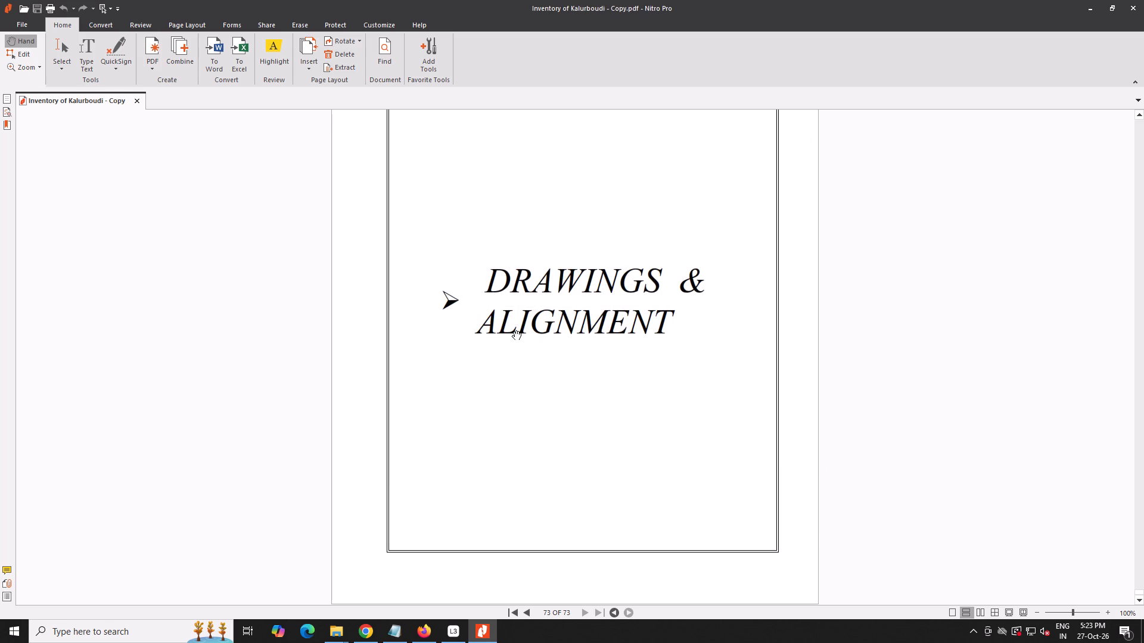
Add 1.50 mtr span culvert, 600 HP, Drain, nh shedule boulder crate wall and Road Sec-3.75 m PDFs from Kalurboudi's DWG PDF folder for insertion.
click(305, 64)
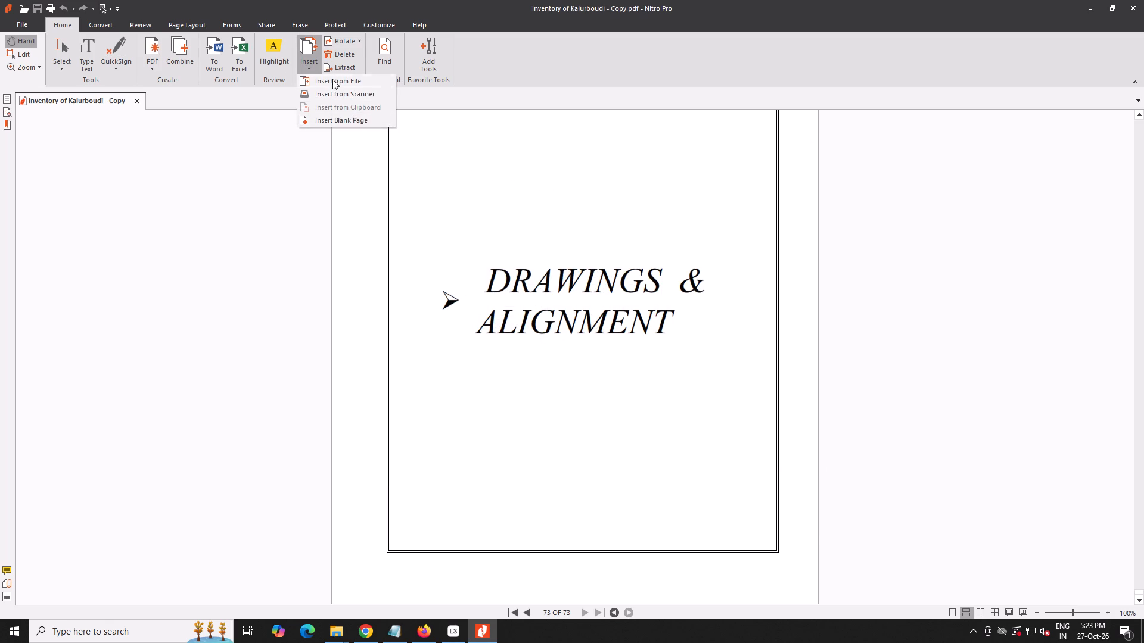
click(332, 79)
click(383, 237)
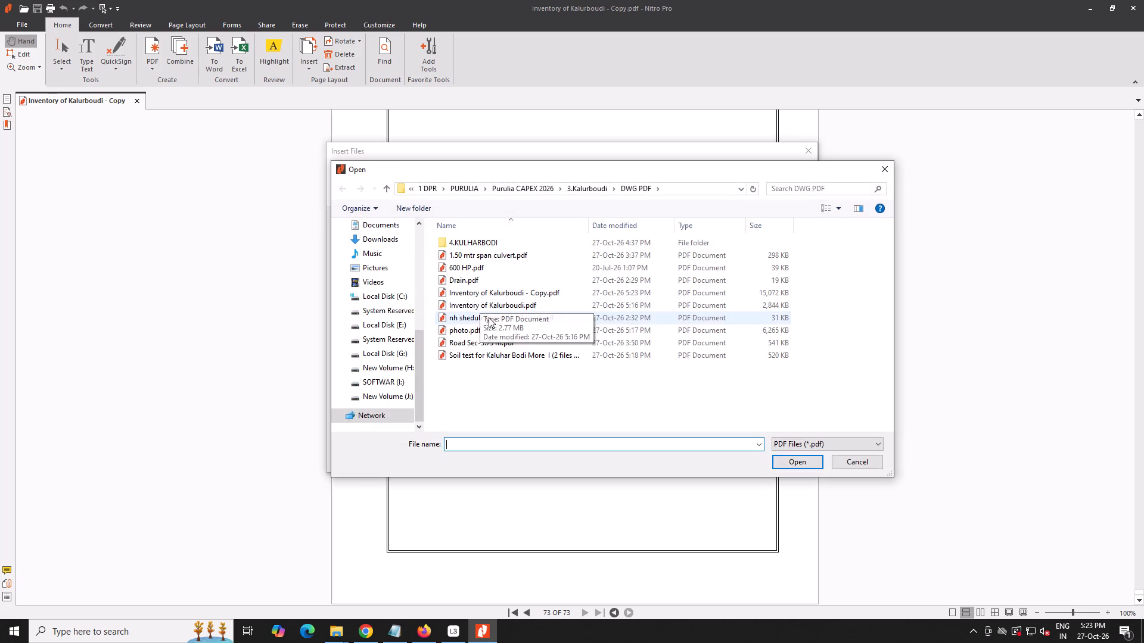
click(472, 253)
ctrl+click(468, 264)
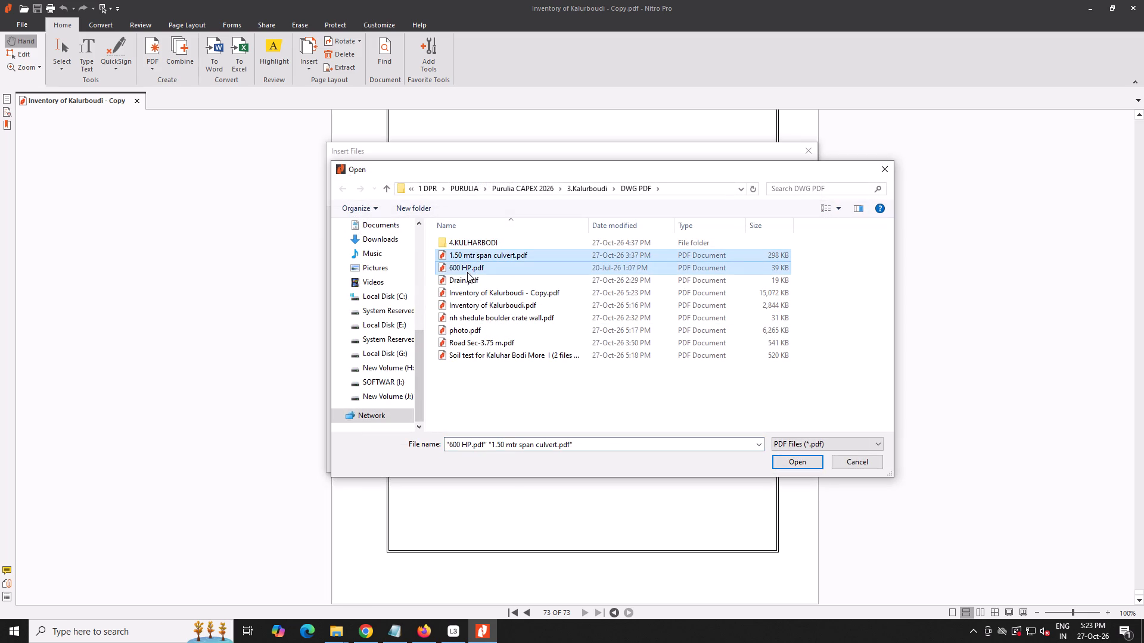
ctrl+click(470, 279)
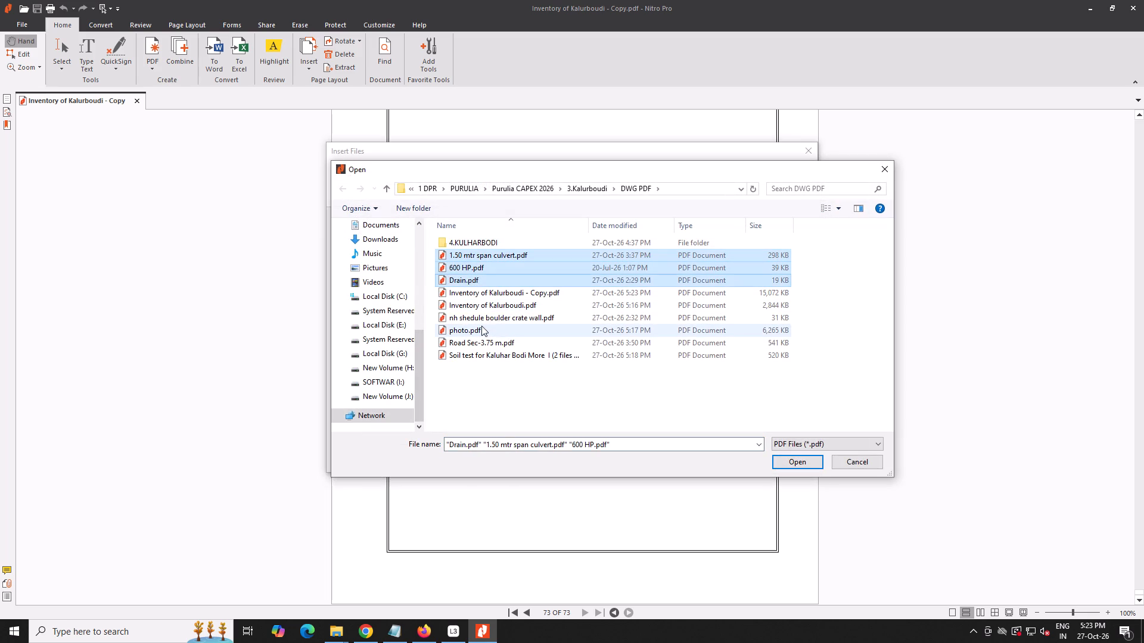
ctrl+click(483, 317)
ctrl+click(484, 342)
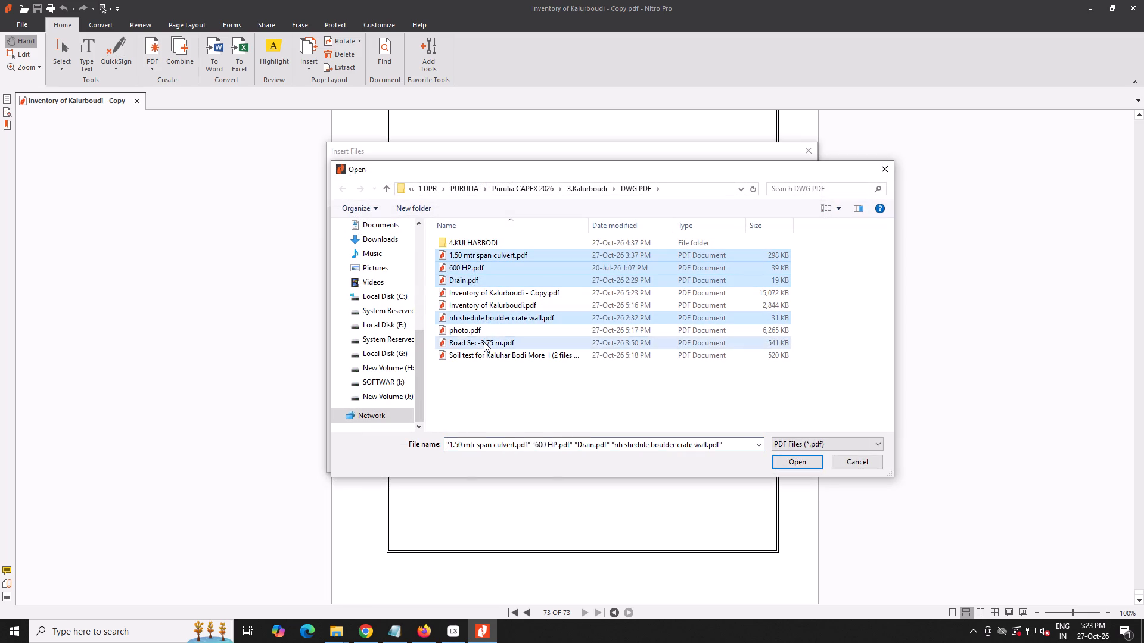
click(801, 463)
Move Road Sec-3.75 m.pdf to the front of the file order, insert all five files before the current page and save the document.
click(540, 348)
drag(595, 299, 548, 301)
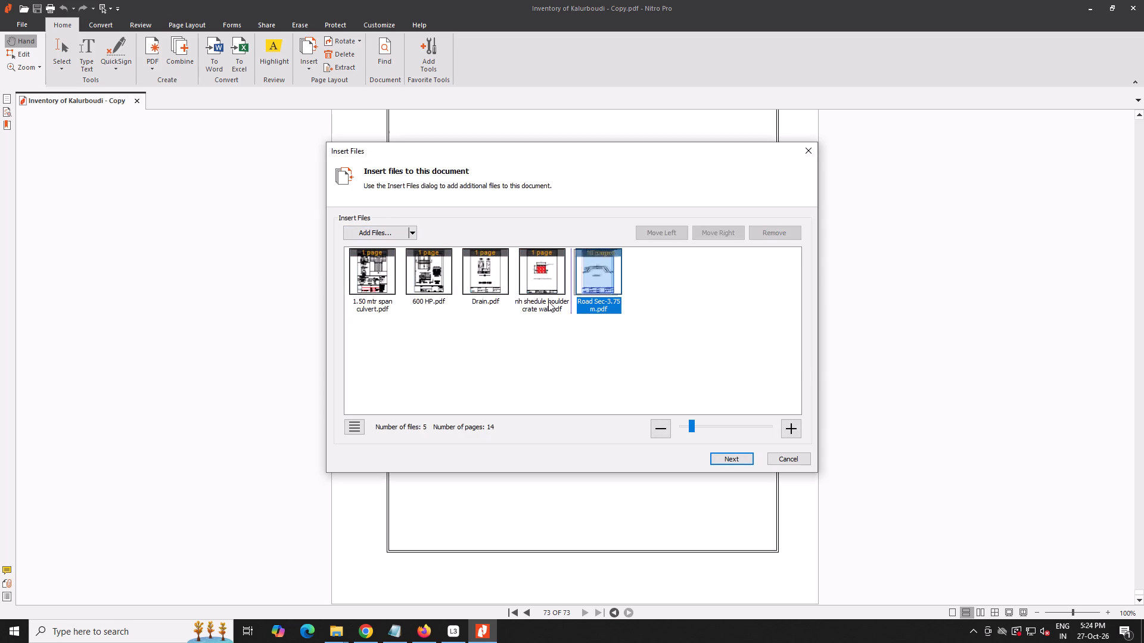
drag(548, 301, 362, 303)
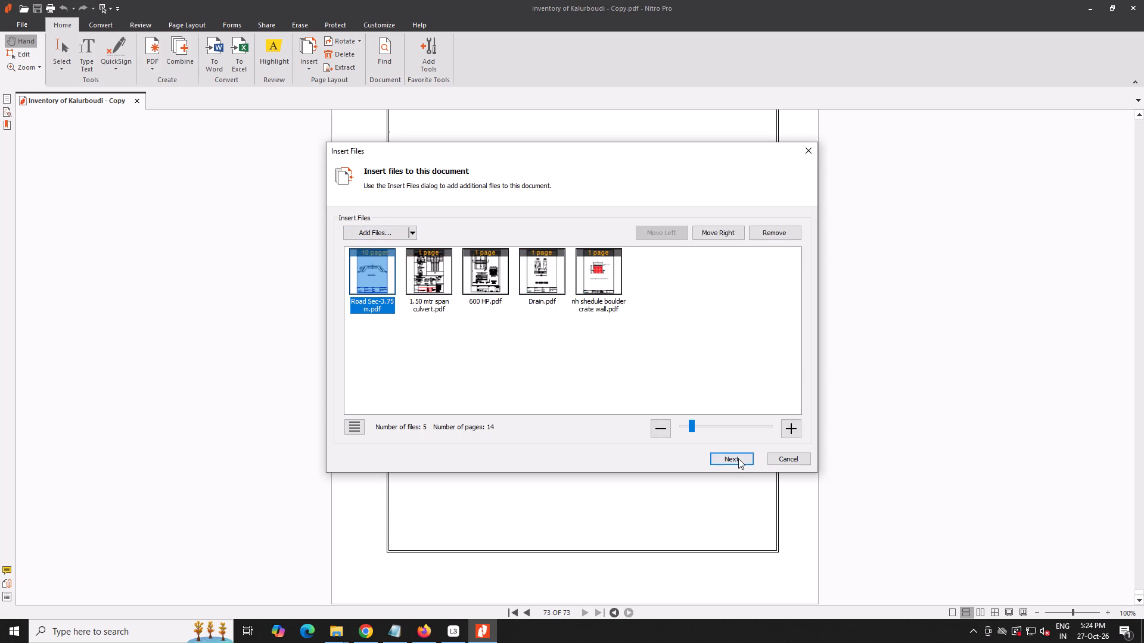
click(738, 458)
click(594, 373)
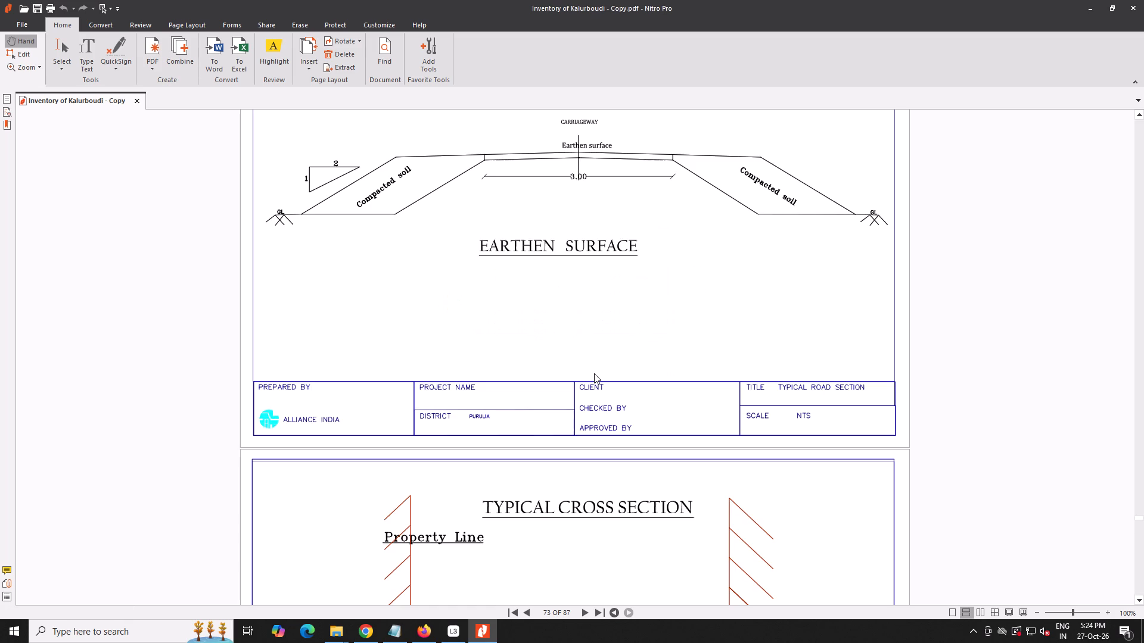
scroll(594, 378, down, 2)
scroll(594, 379, up, 4)
key(ctrl+s)
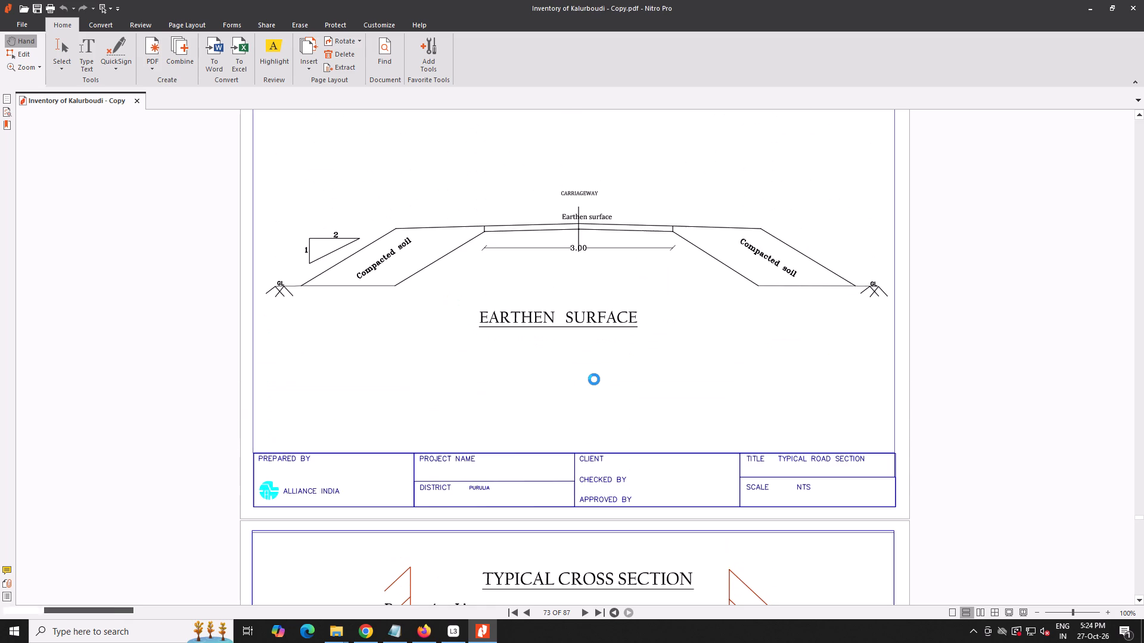
Look through the inserted road cross sections up to the slab culvert drawing, and close the document.
scroll(594, 379, down, 13)
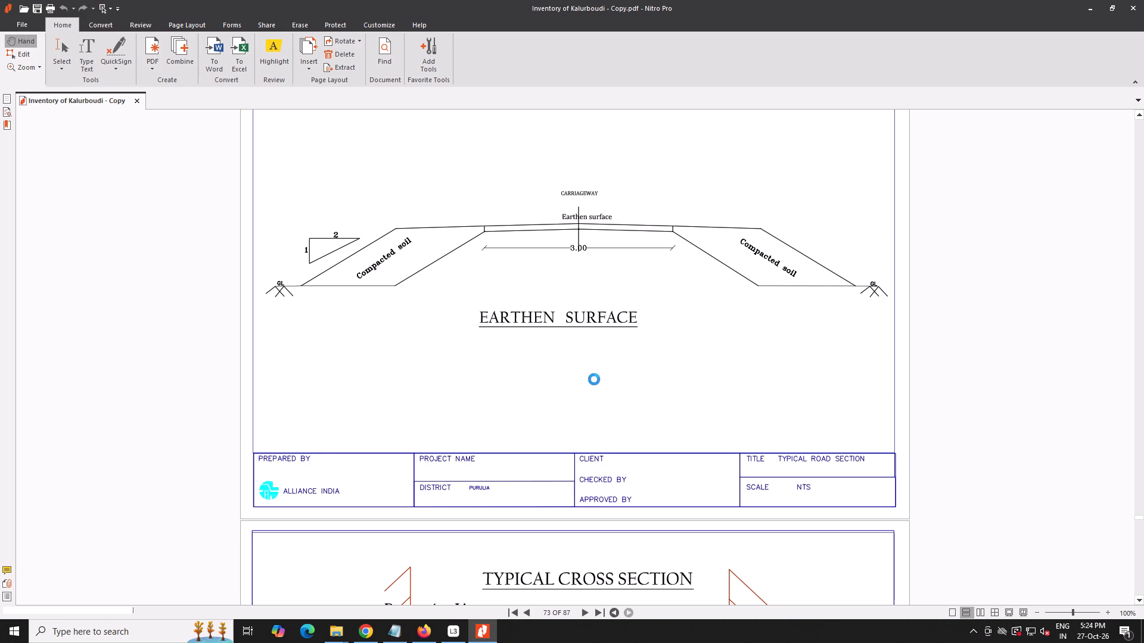
scroll(594, 379, down, 9)
scroll(594, 379, down, 20)
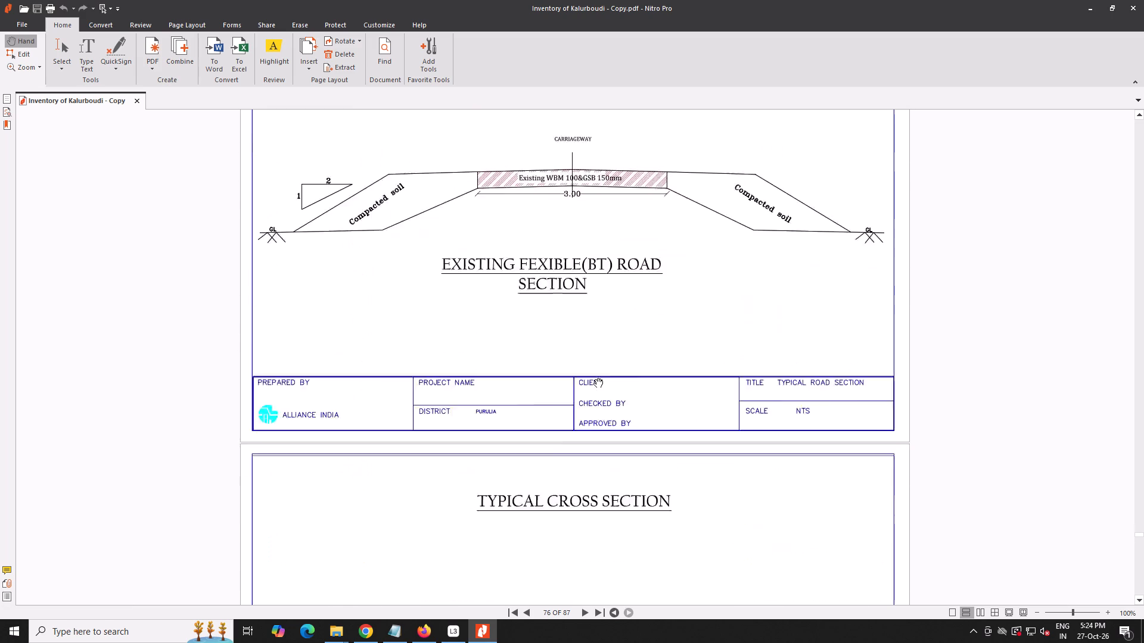
scroll(594, 378, down, 20)
scroll(594, 378, down, 14)
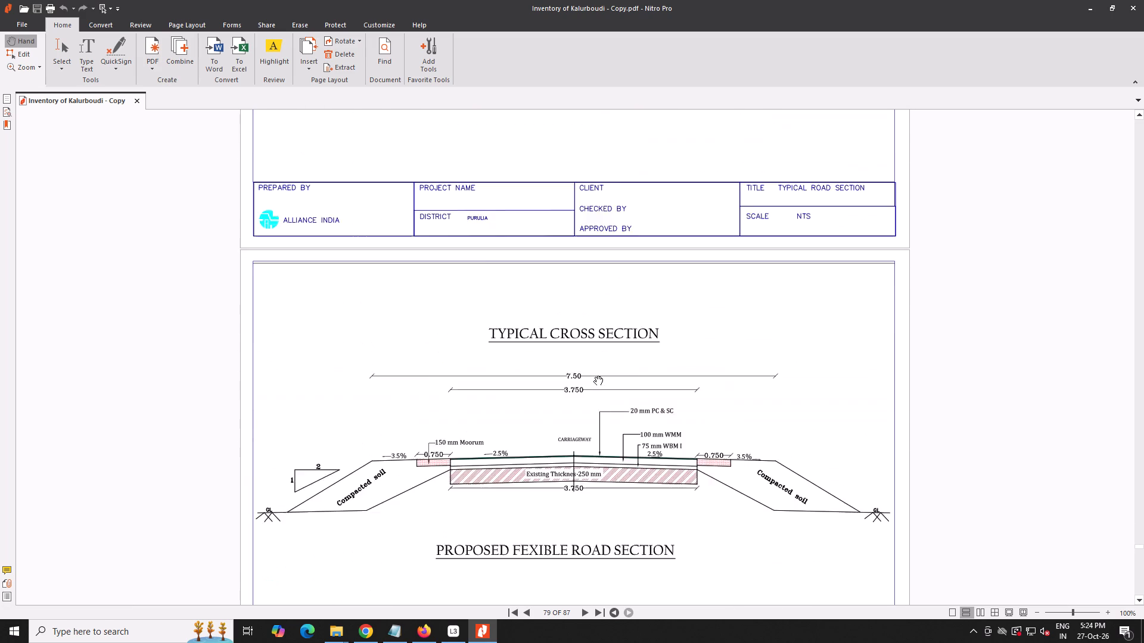
scroll(594, 376, down, 3)
scroll(594, 376, up, 1)
scroll(594, 376, down, 20)
scroll(594, 376, down, 9)
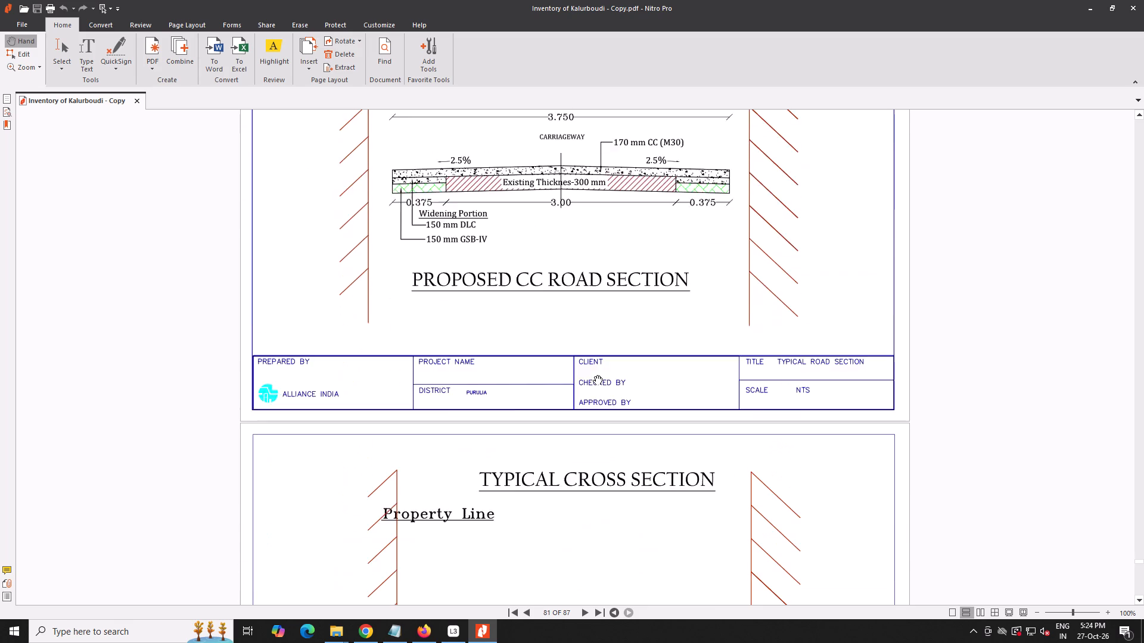
scroll(593, 375, down, 20)
scroll(593, 375, down, 6)
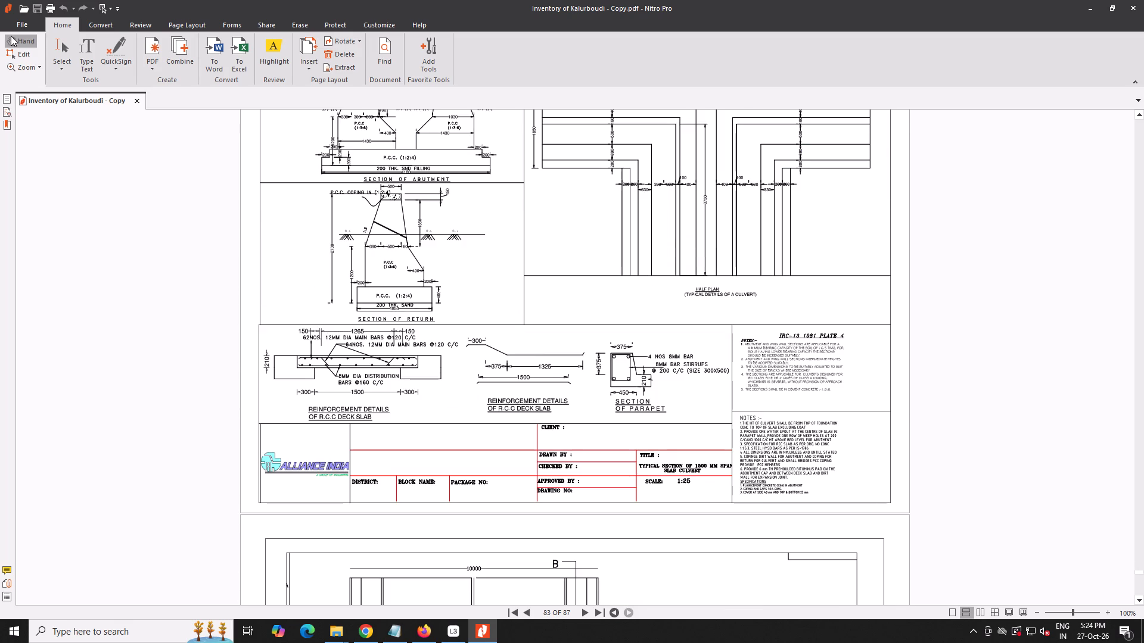
click(135, 102)
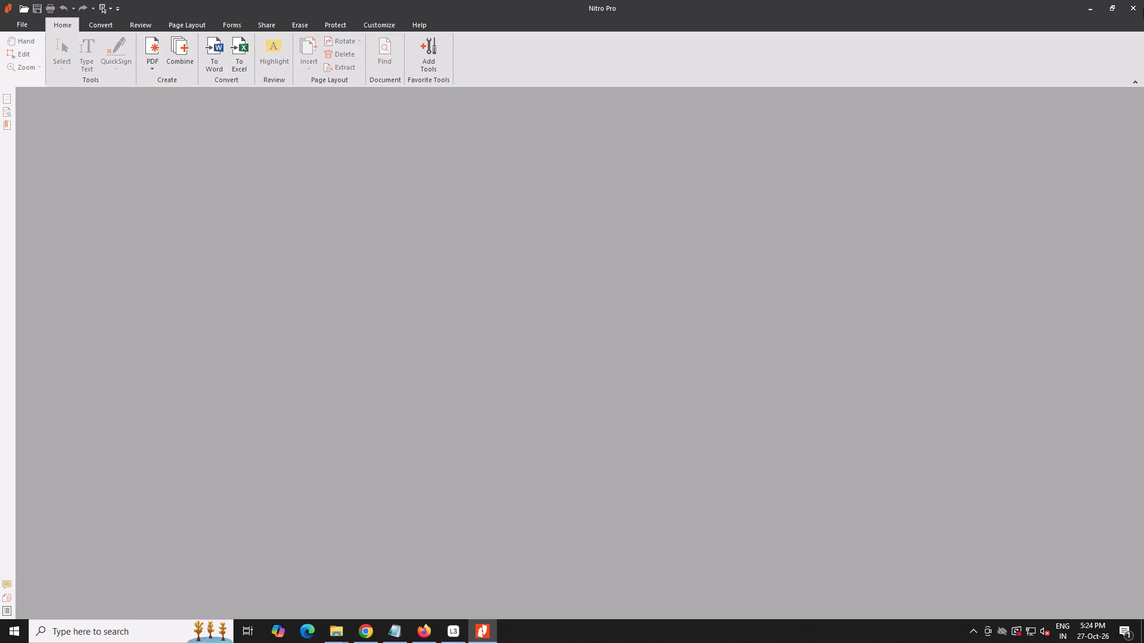
Reopen Inventory of Kalurboudi - Copy.pdf from the DWG PDF folder and review it from the cover to the Check List divider page.
click(1101, 7)
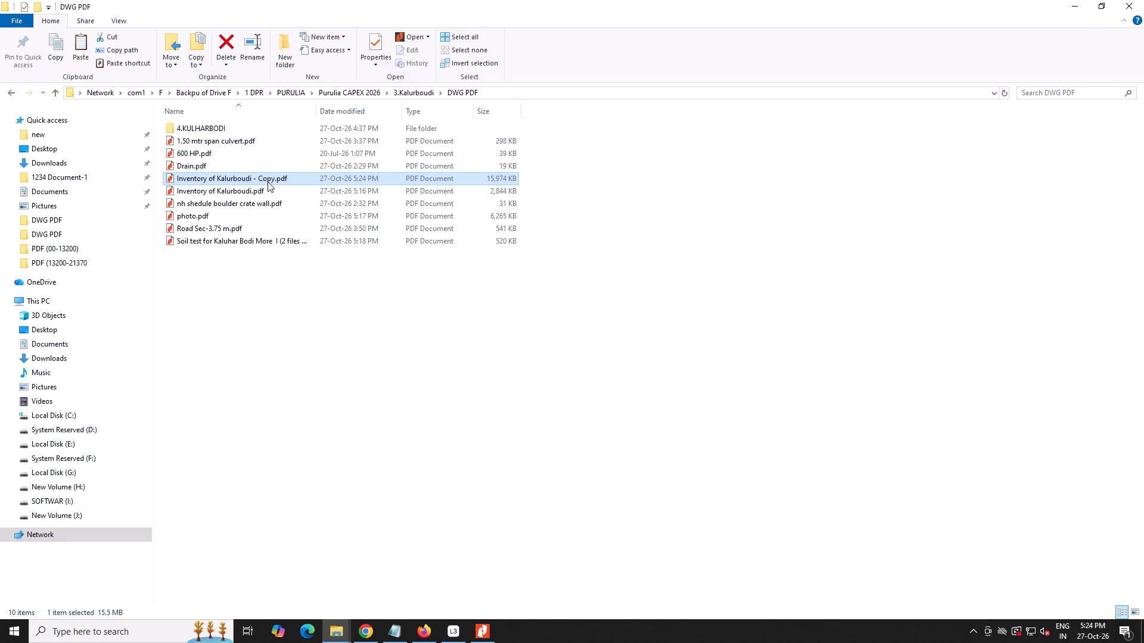
double_click(268, 182)
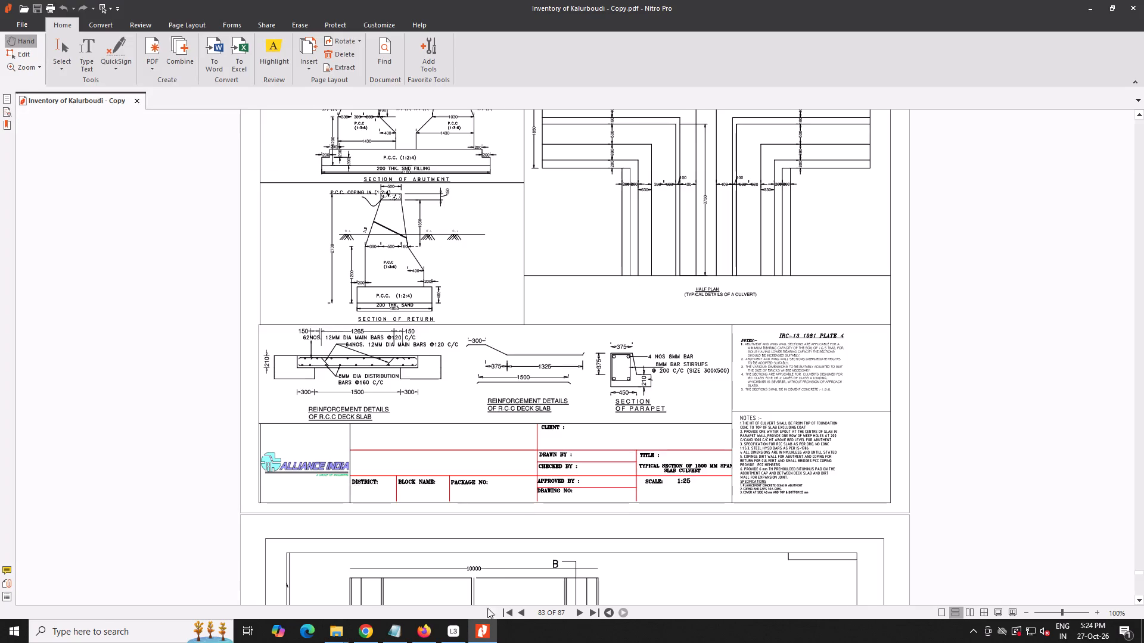
scroll(544, 476, down, 6)
click(517, 611)
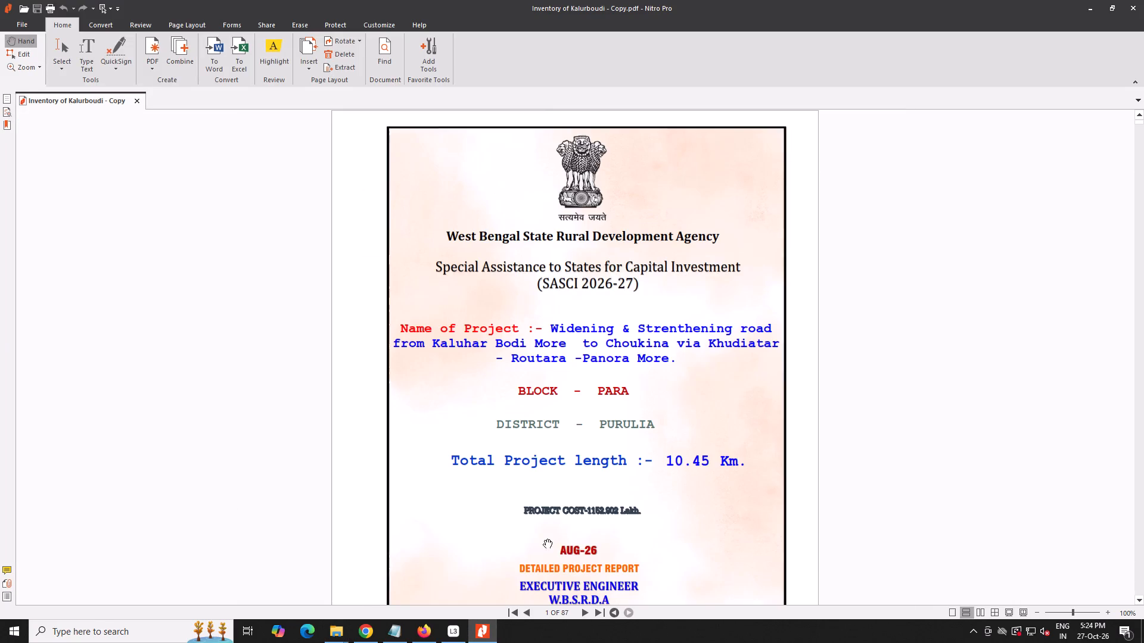
scroll(550, 530, down, 20)
scroll(485, 563, down, 18)
Open the Inventory of Kalurboudi.xlsm workbook from the 3.Kalurboudi folder in Excel.
click(1083, 9)
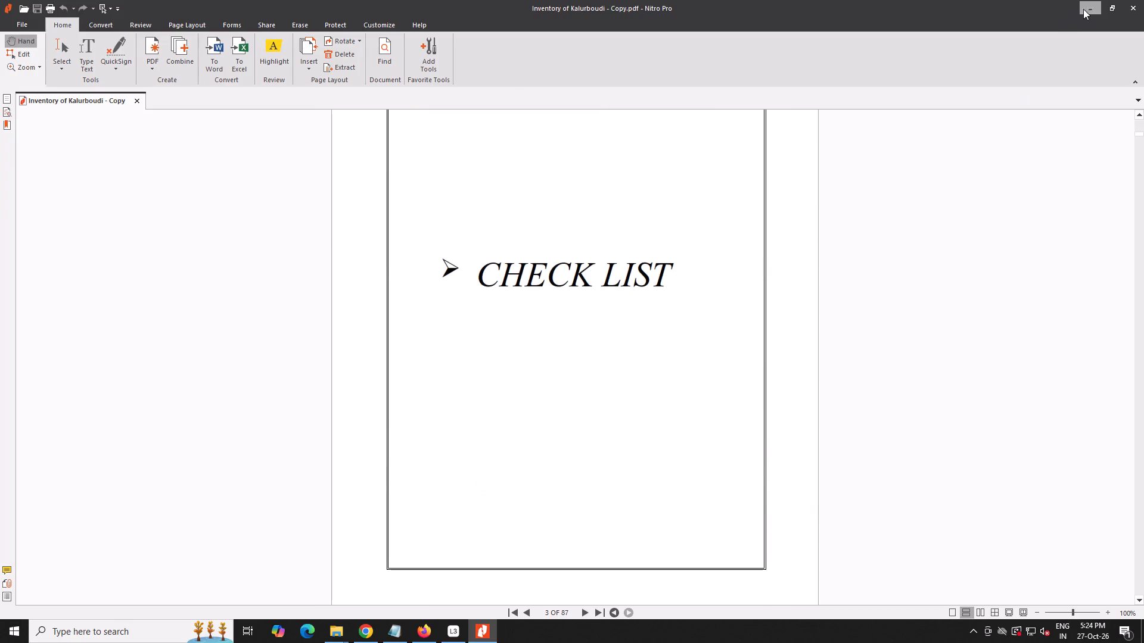
click(406, 91)
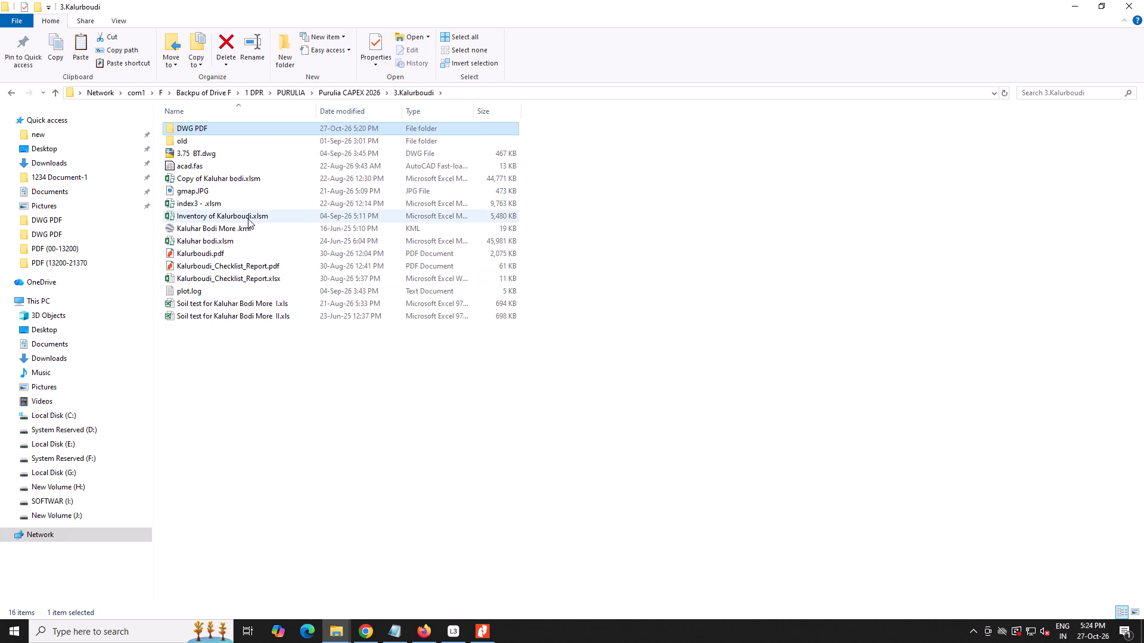
double_click(248, 219)
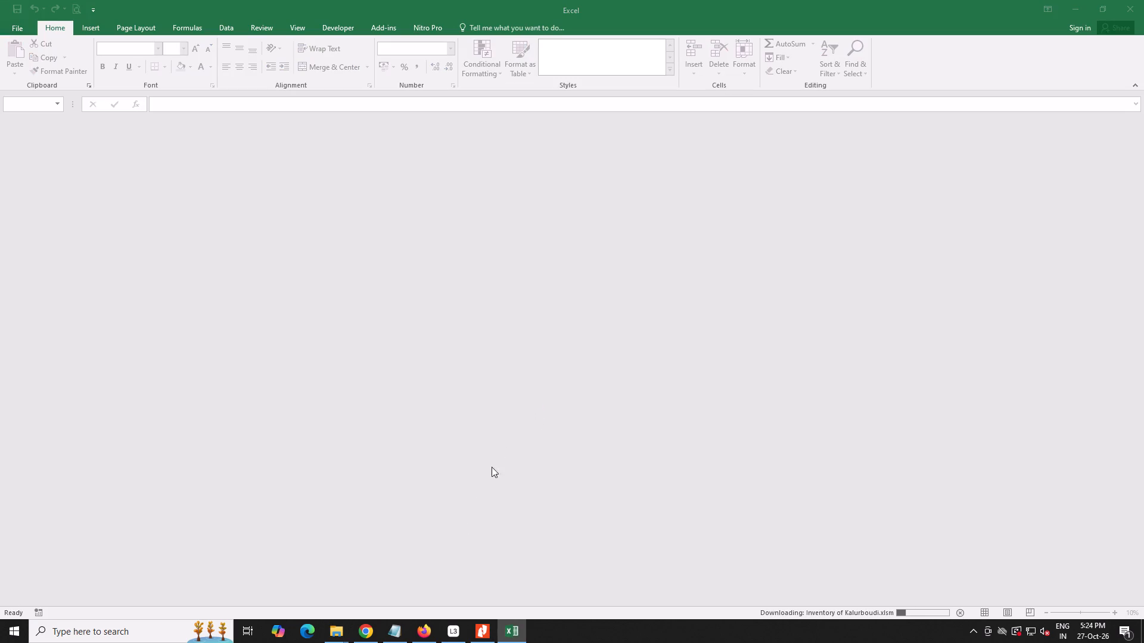
click(692, 432)
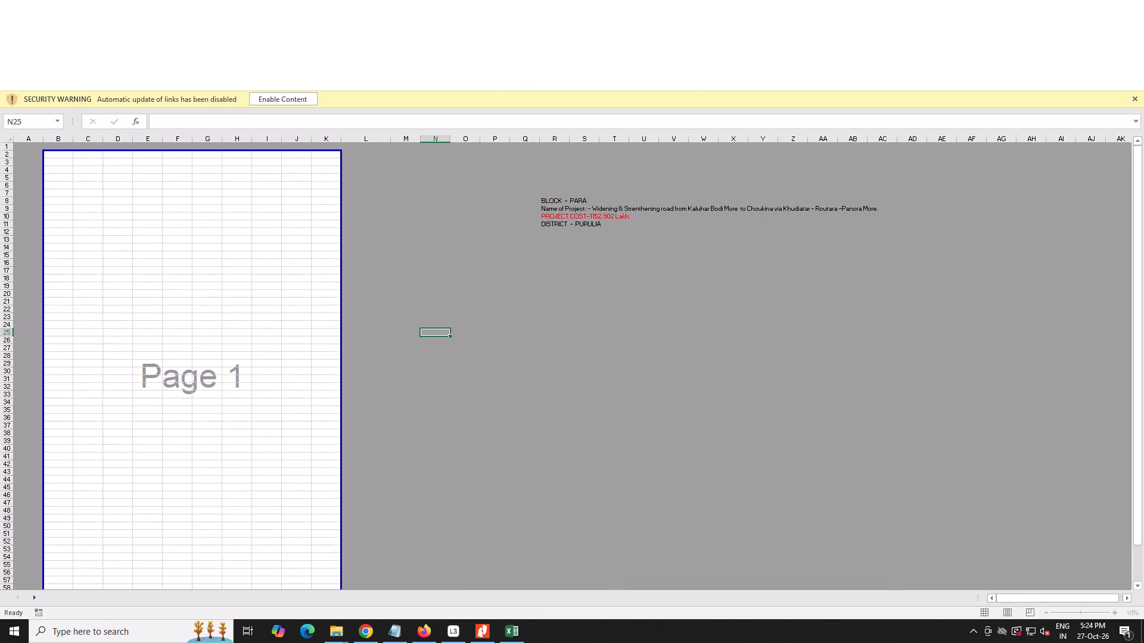
Paste the project name line as values into cell R15 of the Front Page sheet and copy its text from "Widening & Strenthening road" onward.
click(549, 209)
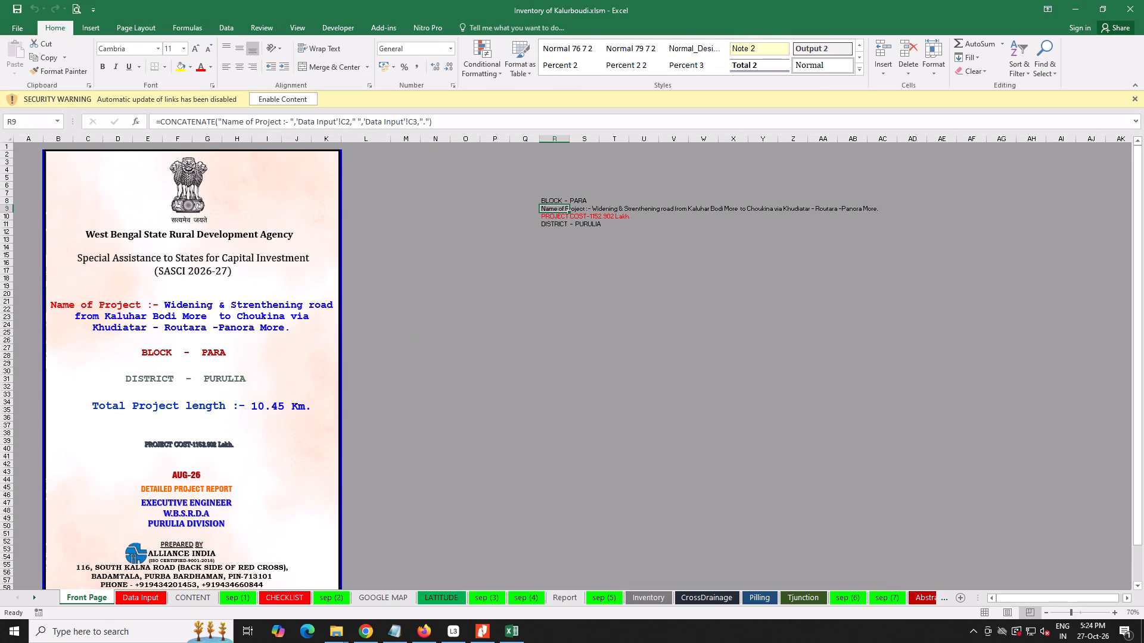
key(ctrl+c)
right_click(562, 257)
click(604, 313)
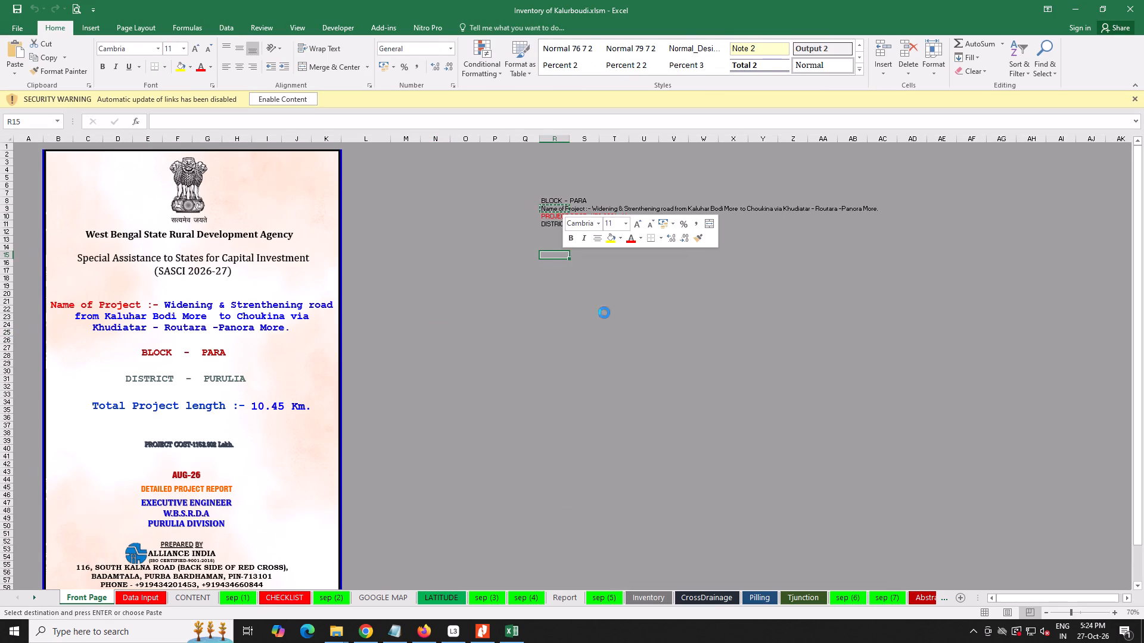
drag(613, 123, 226, 126)
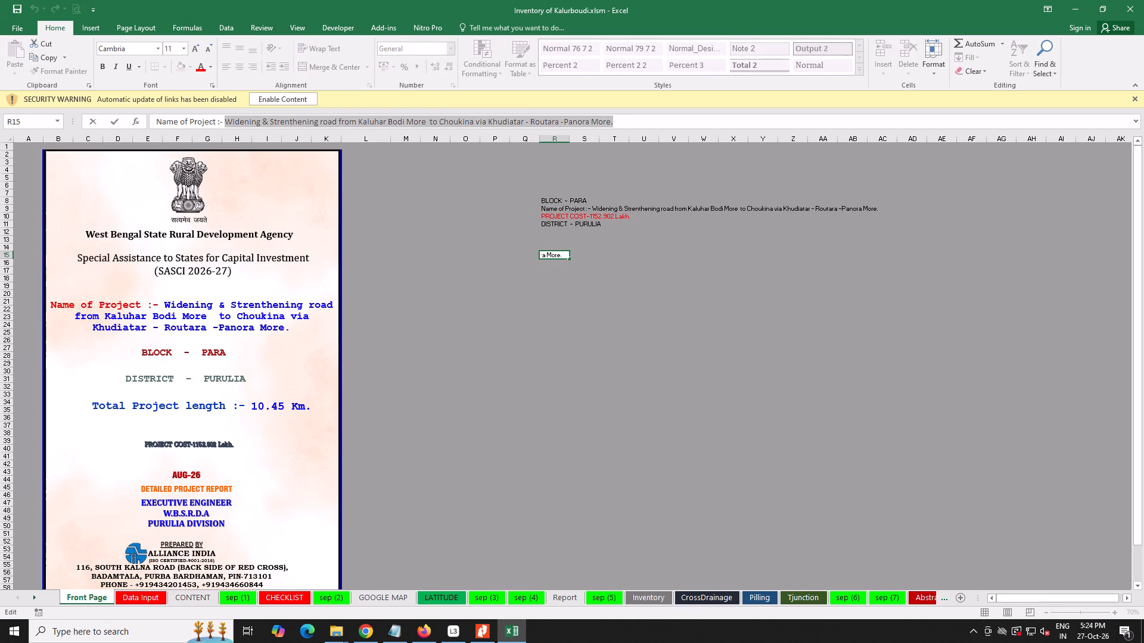
key(ctrl+c)
click(1077, 8)
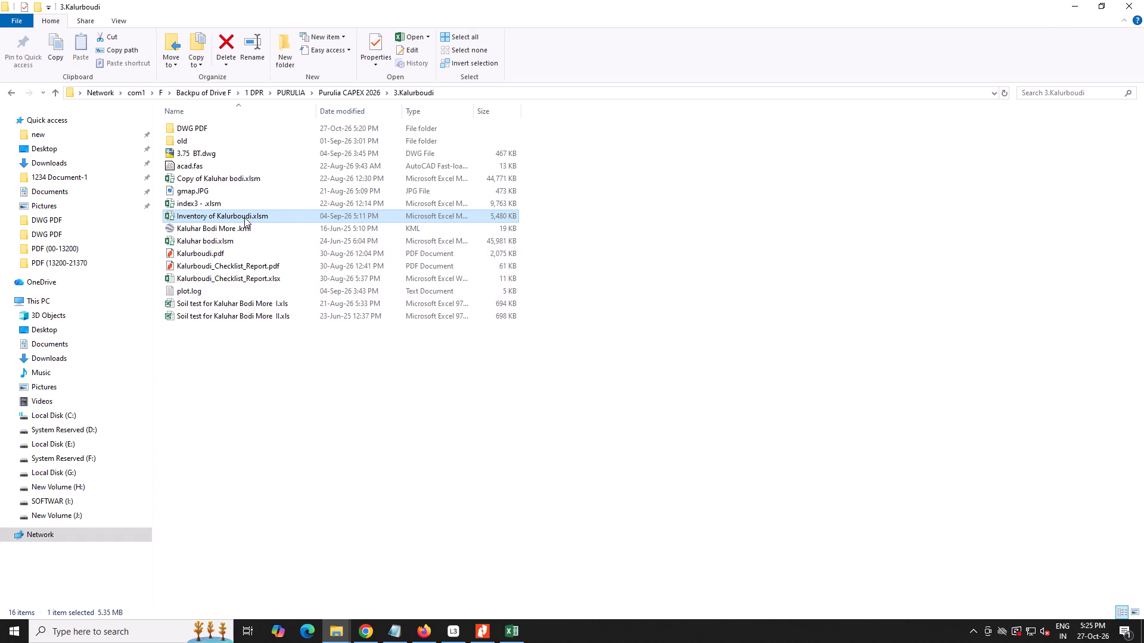
Switch to Nitro Pro and review Inventory of Kalurboudi - Copy.pdf from the Check List page through the geotag photographs and the report.
double_click(210, 128)
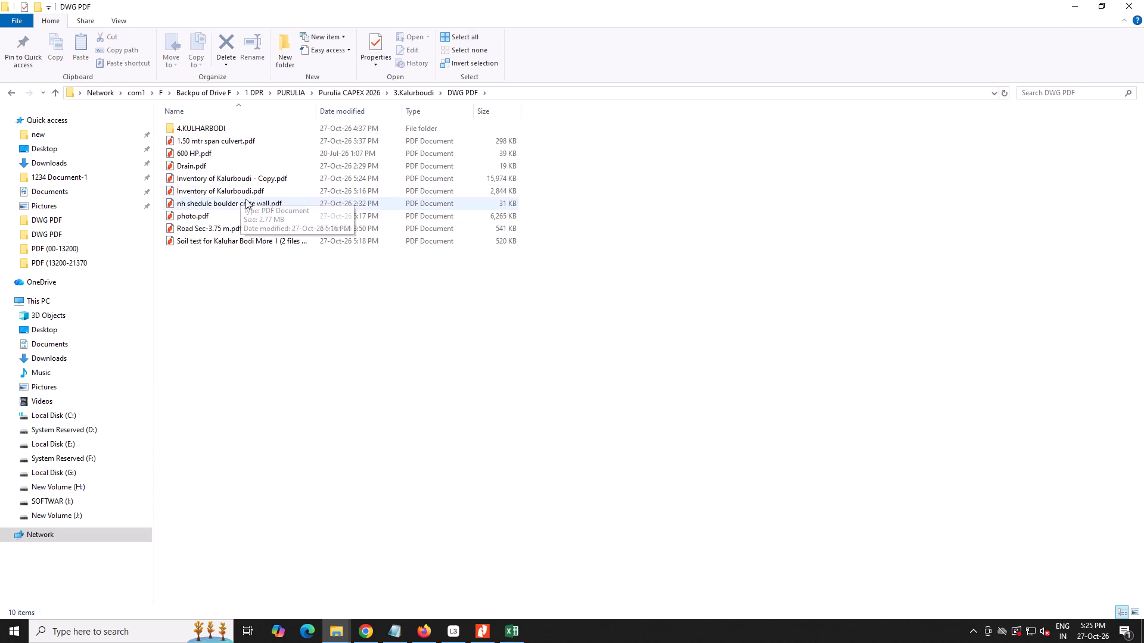
click(484, 633)
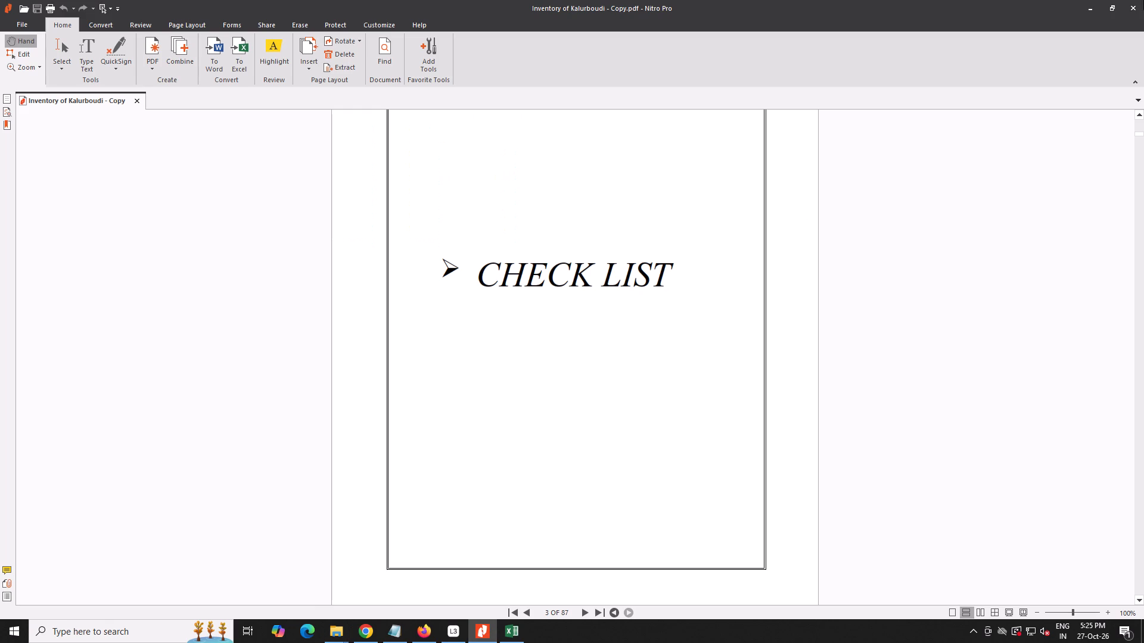
scroll(757, 330, down, 2)
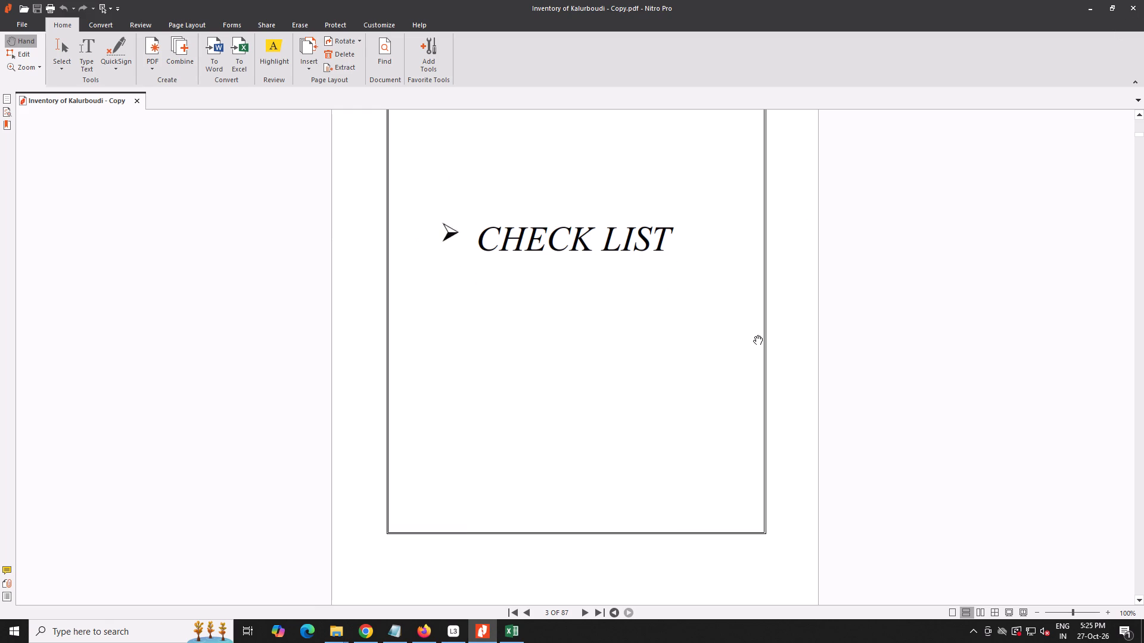
scroll(754, 335, down, 20)
scroll(754, 335, down, 8)
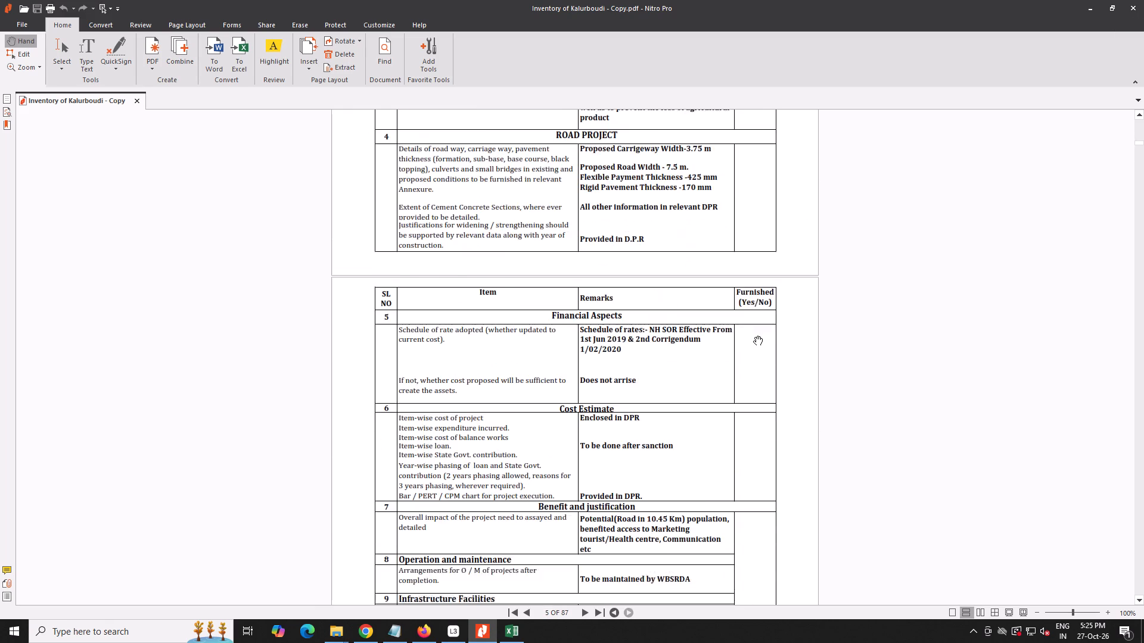
scroll(754, 336, down, 17)
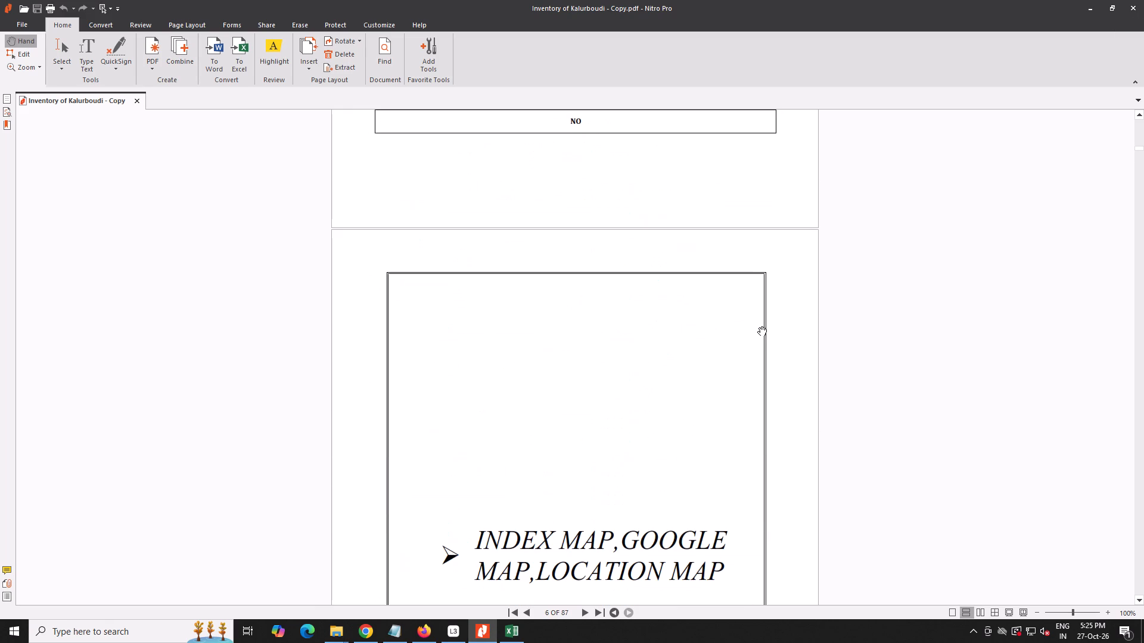
key(Right)
key(Right)
key(Right)
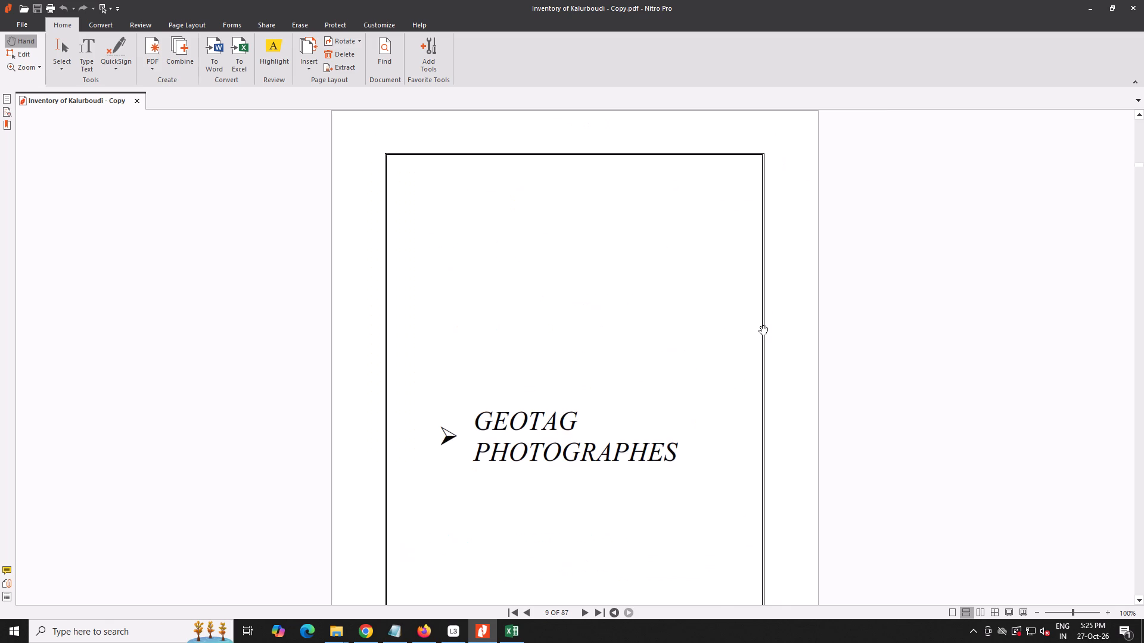
key(Right)
key(Right)
key(Right)
key(Right)
key(Right)
key(Right)
key(Right)
key(Right)
key(Right)
key(Right)
key(Right)
key(Right)
key(Right)
key(Right)
key(Right)
key(Right)
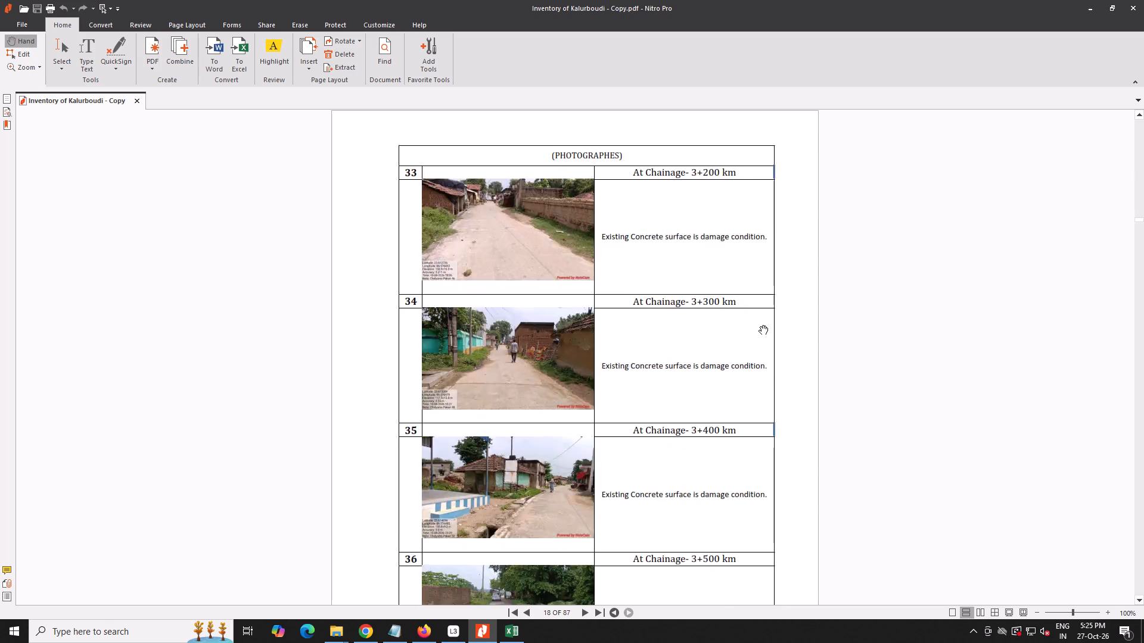
key(Right)
key(Right)
key(Right)
key(Right)
key(Right)
key(Right)
key(Right)
key(Right)
key(Right)
key(Right)
key(Right)
key(Right)
key(Right)
key(Right)
key(Right)
key(Right)
key(Right)
key(Right)
key(Right)
key(Right)
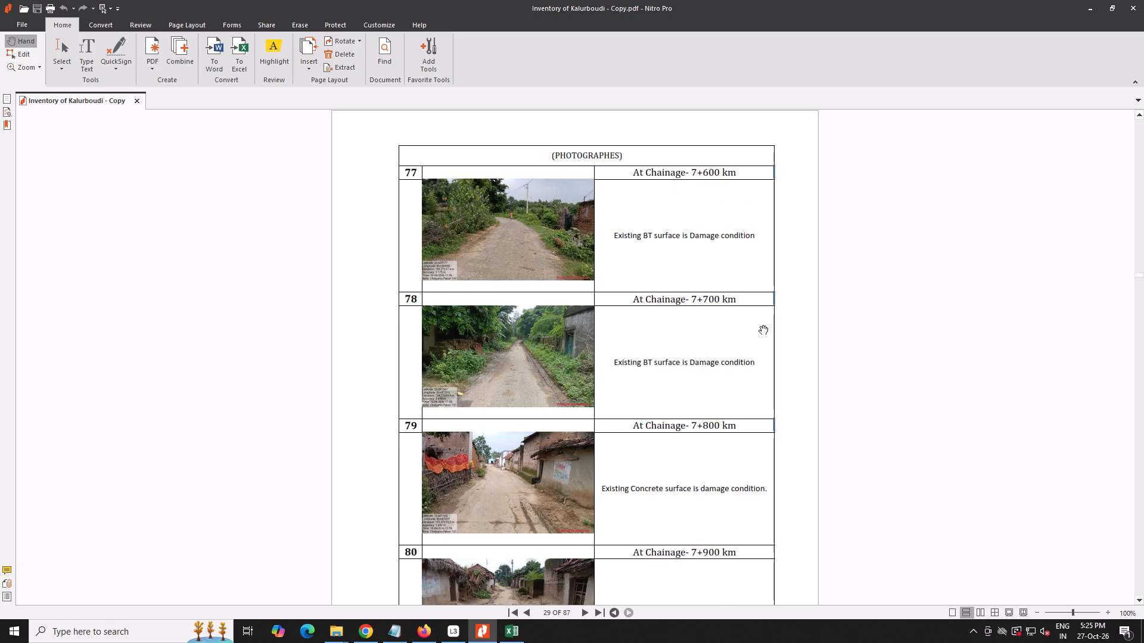
key(Right)
key(Right)
key(Right)
key(Right)
key(Right)
key(Right)
key(Right)
key(Right)
key(Right)
key(Right)
key(Right)
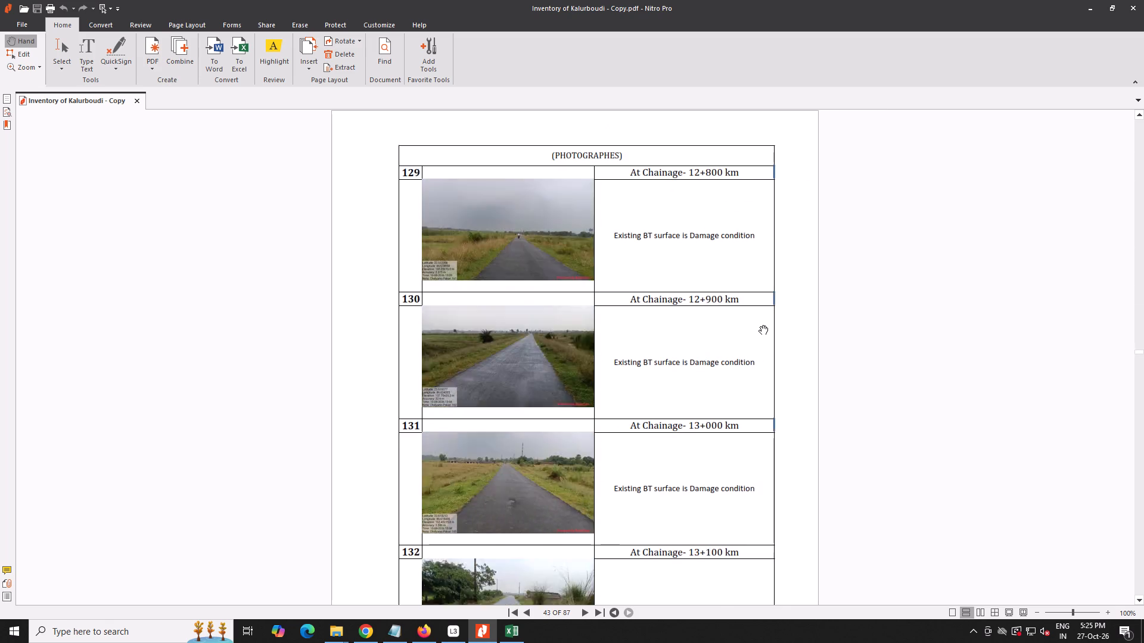
key(Right)
key(Right)
key(Right)
key(Right)
key(Right)
key(Right)
key(Right)
key(Right)
key(Right)
key(Right)
key(Right)
key(Right)
key(Right)
Examine the report's pavement and earth work pages and the protection work, roadside drain and junction tables.
key(Left)
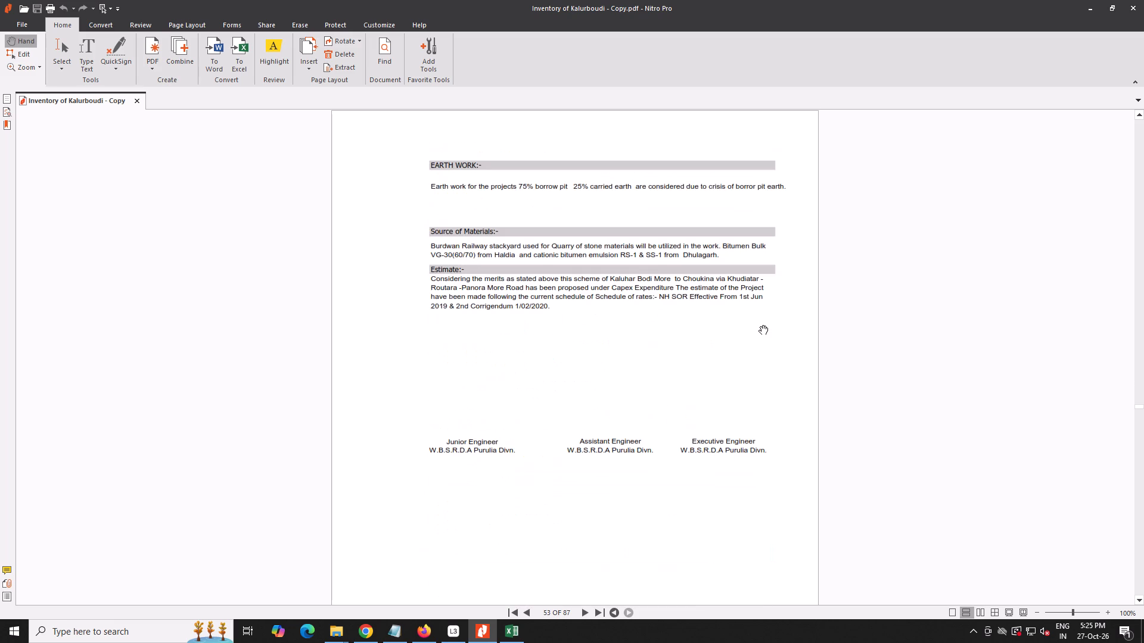
key(Right)
key(Right)
key(Right)
key(Right)
key(Right)
key(Right)
key(Right)
key(Left)
key(Left)
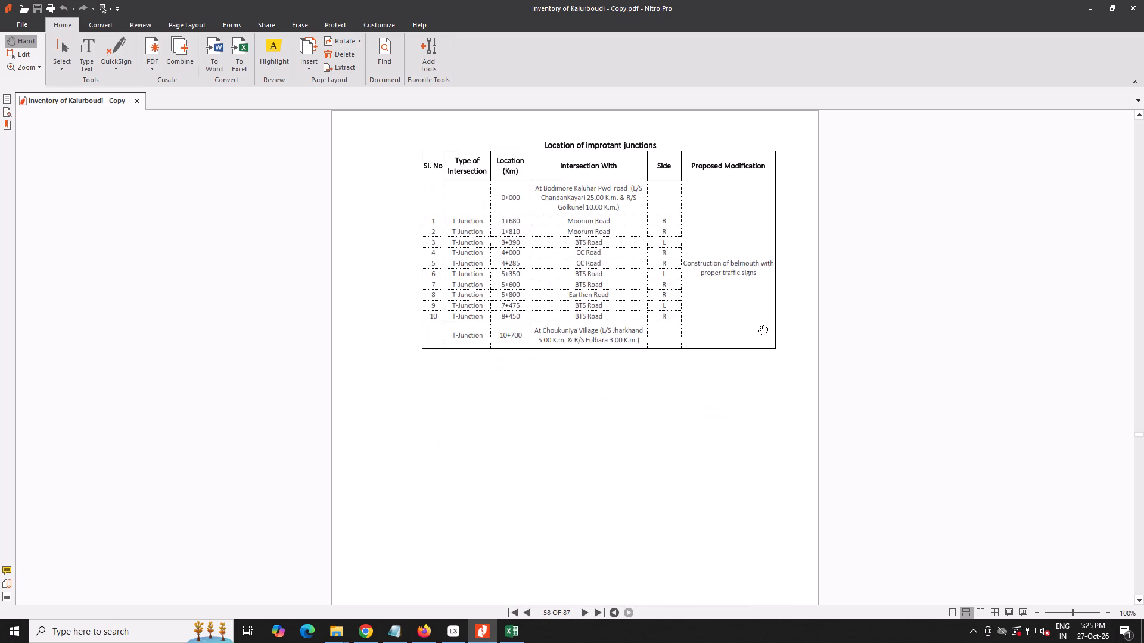
key(Left)
key(Left)
key(Left)
key(Left)
key(Left)
key(Left)
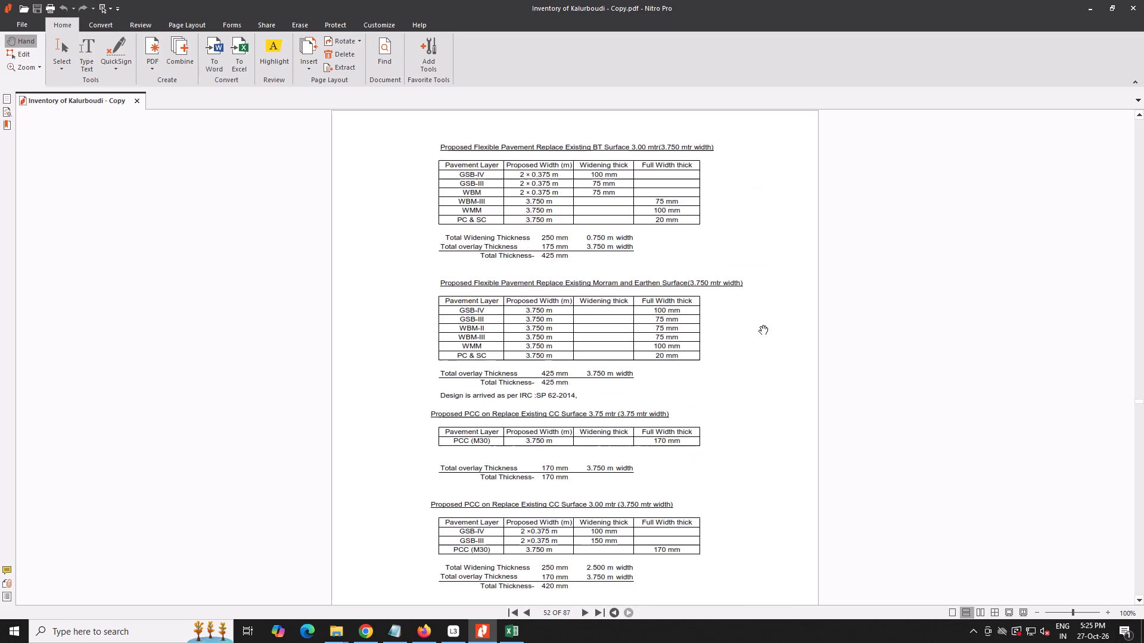
key(Right)
scroll(759, 325, up, 5)
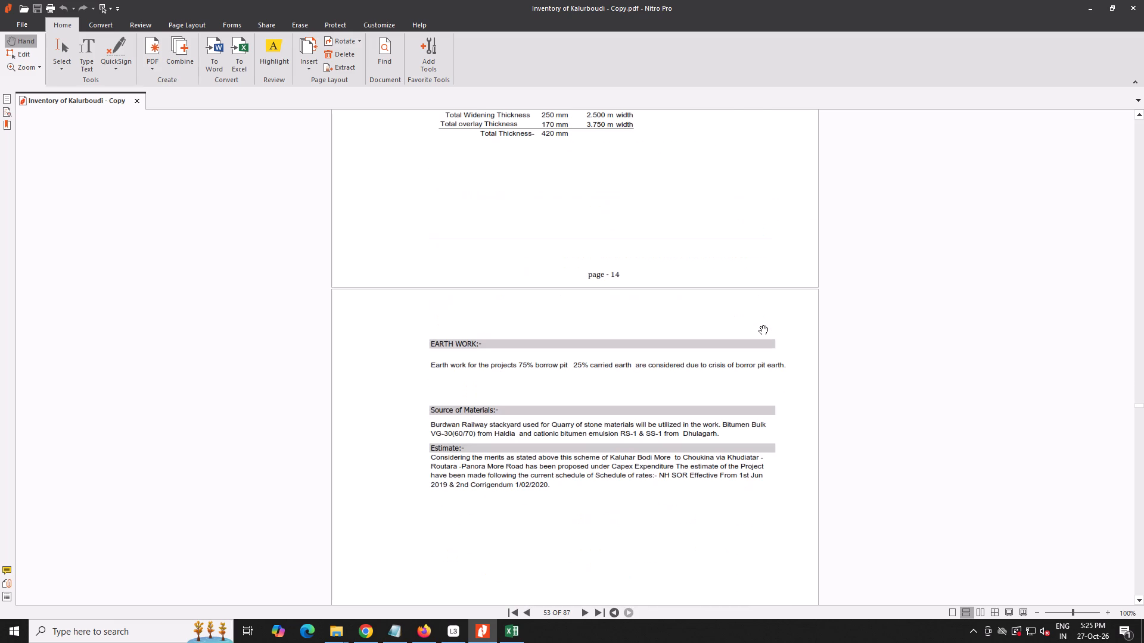
scroll(759, 326, down, 5)
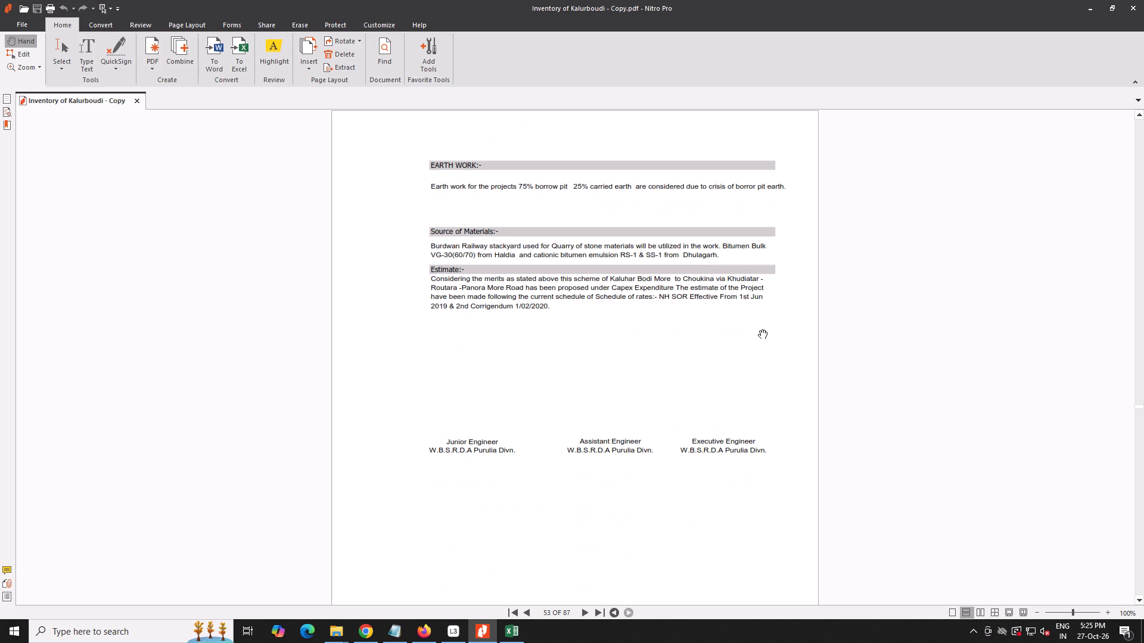
key(Right)
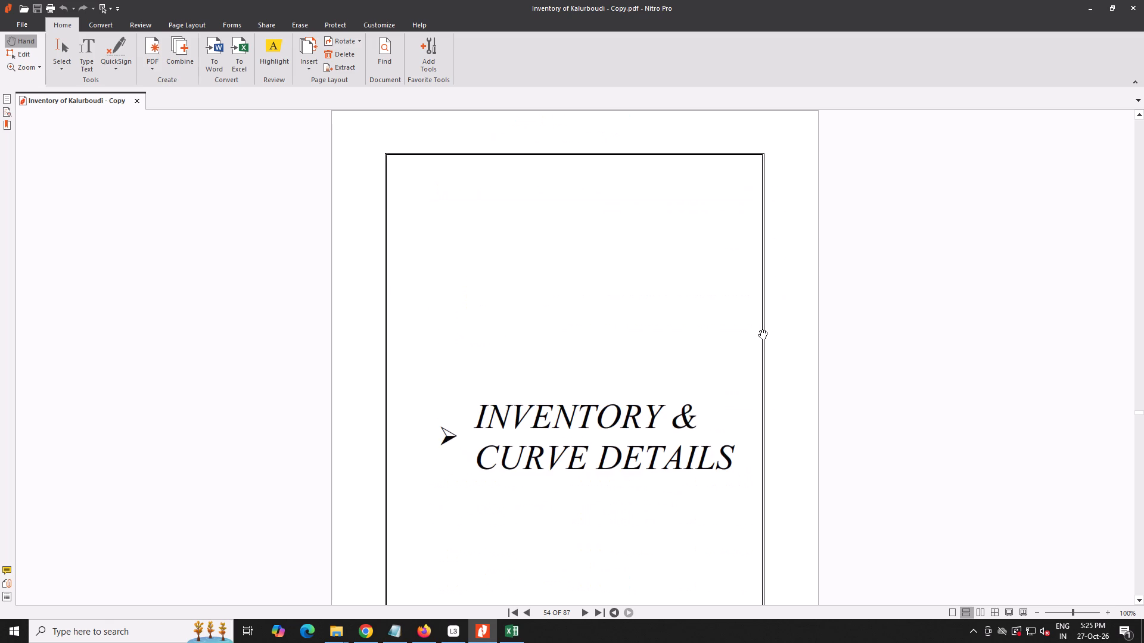
key(Right)
key(Right)
key(Right)
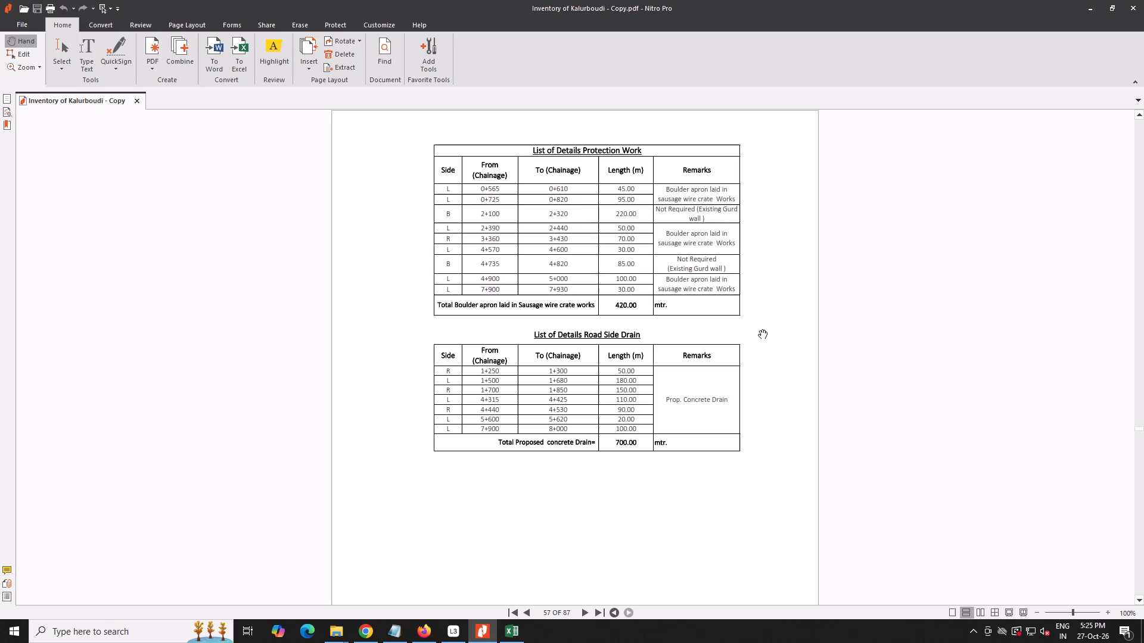
key(Right)
key(Left)
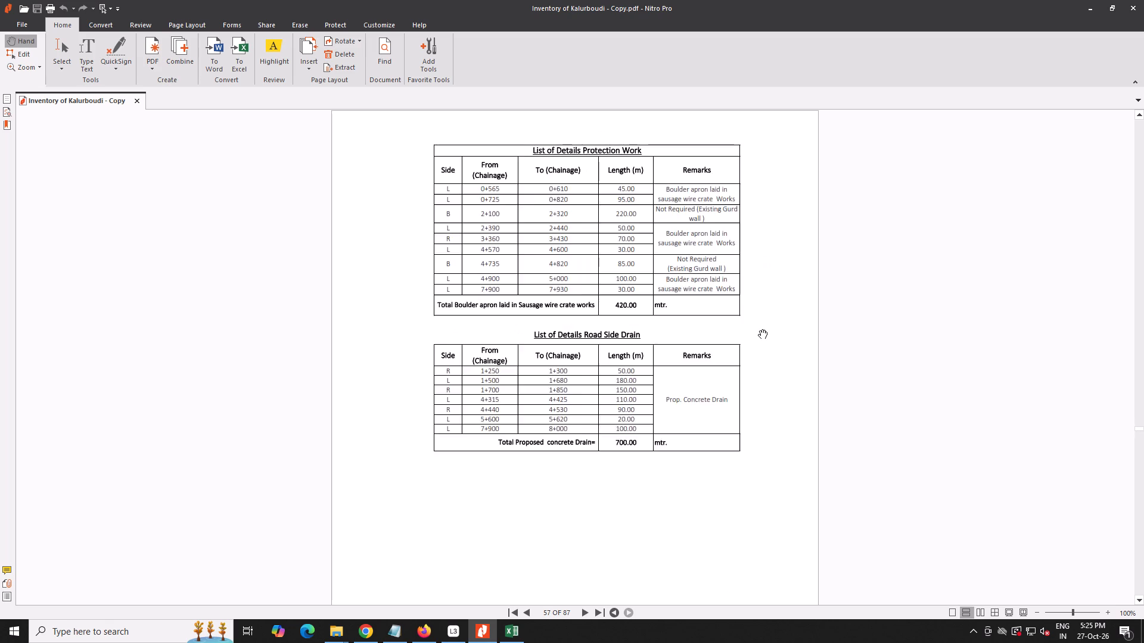
Recheck the report's opening pages, and page forward through the inventory section to the Soil Investigation divider.
key(Left)
key(Left)
key(Left)
key(Left)
key(Left)
key(Left)
key(Left)
key(Left)
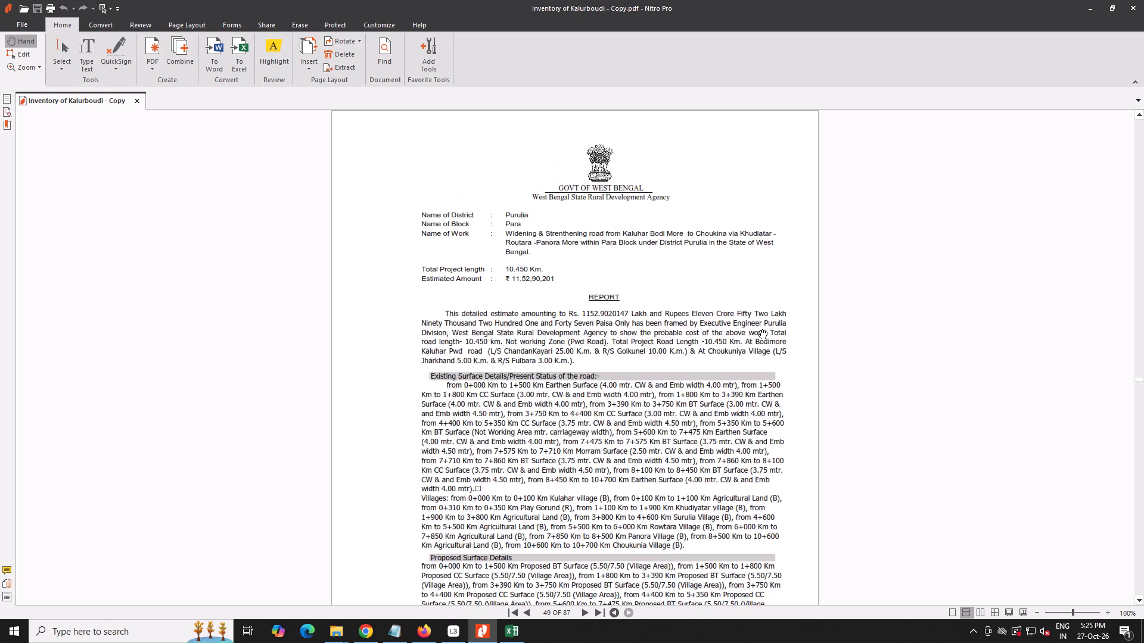
key(Left)
key(Left)
key(Left)
key(Right)
key(Right)
key(Right)
key(Right)
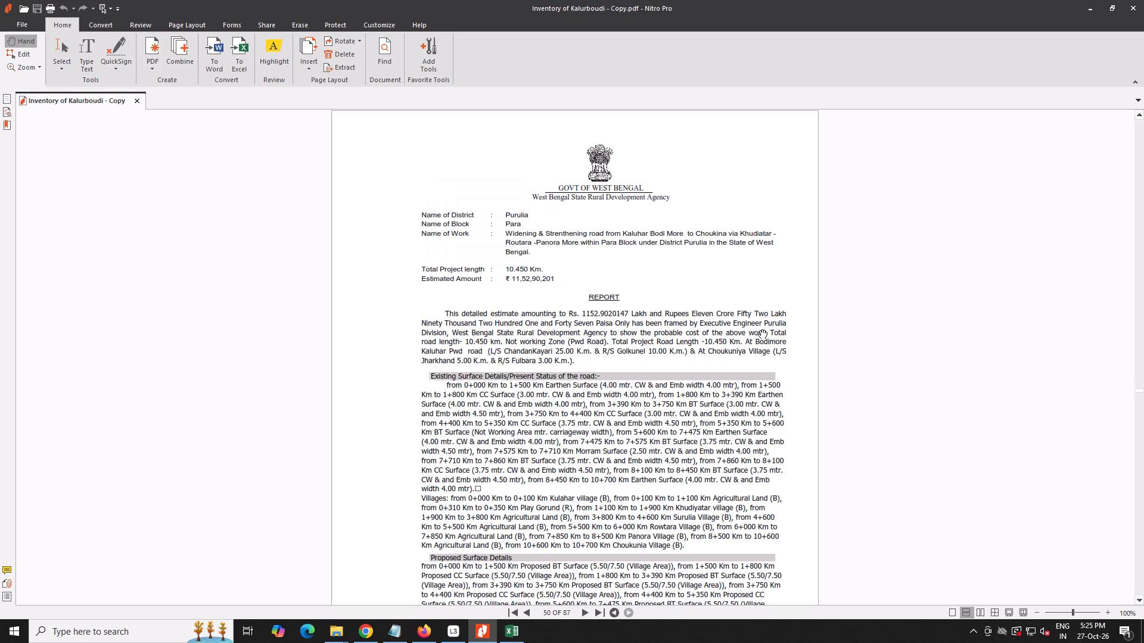
key(Right)
key(Right)
key(Right)
key(Right)
key(Right)
key(Right)
key(Right)
key(Right)
key(Right)
key(Right)
key(Right)
key(Right)
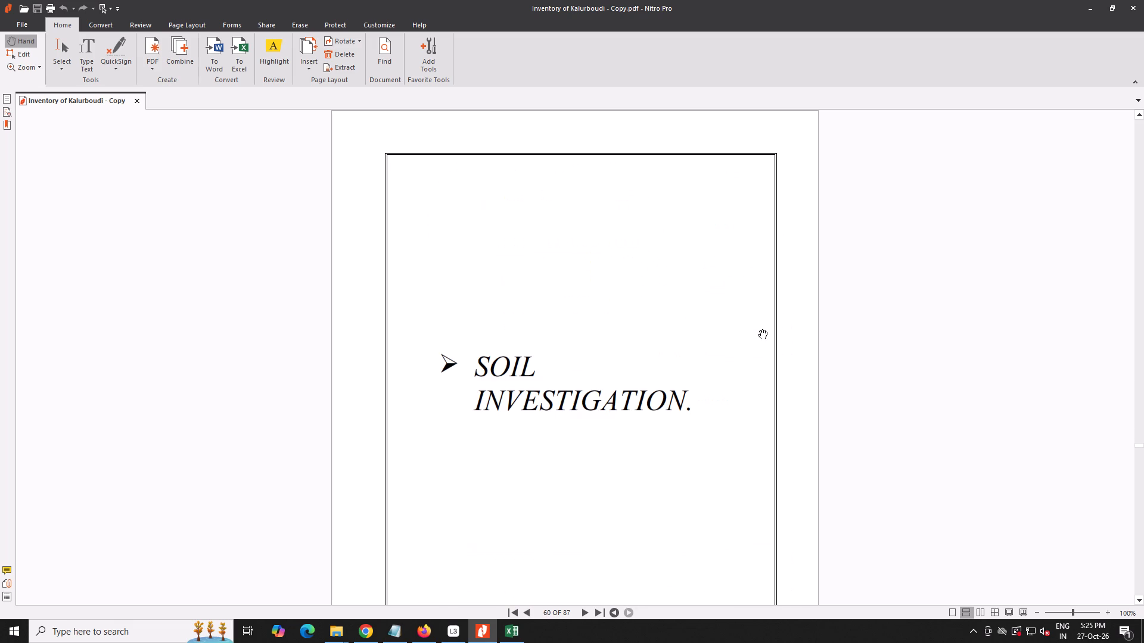
Insert all pages of the Kaluhar Bodi More soil test PDF before the Traffic Census & Pavement Design divider, save and close the document.
key(Left)
key(Right)
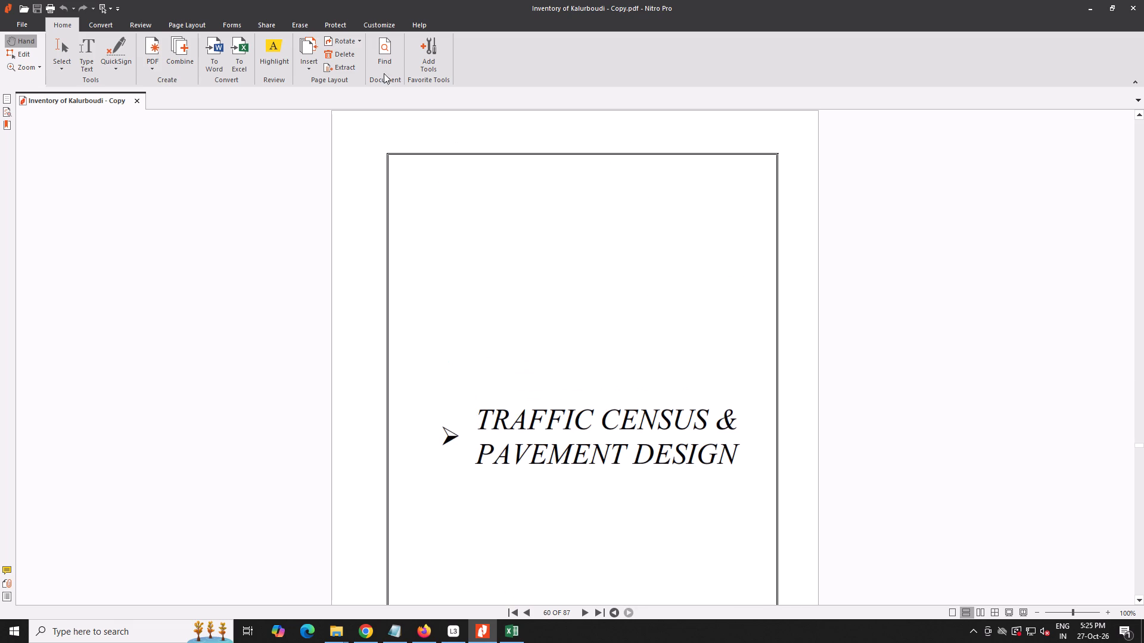
click(318, 63)
click(326, 79)
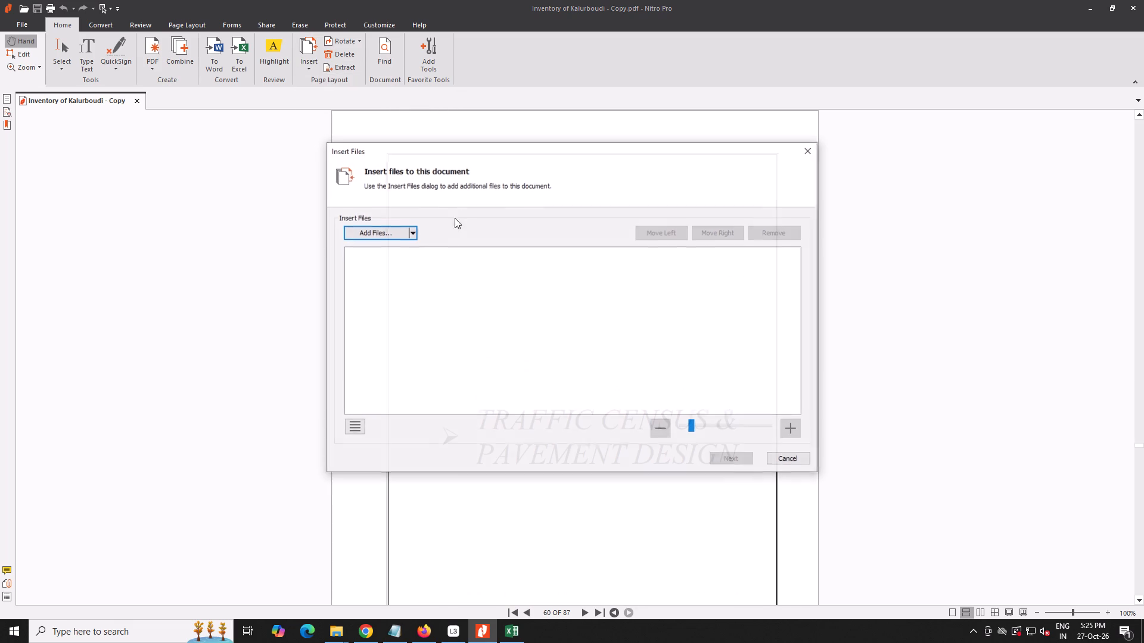
click(403, 239)
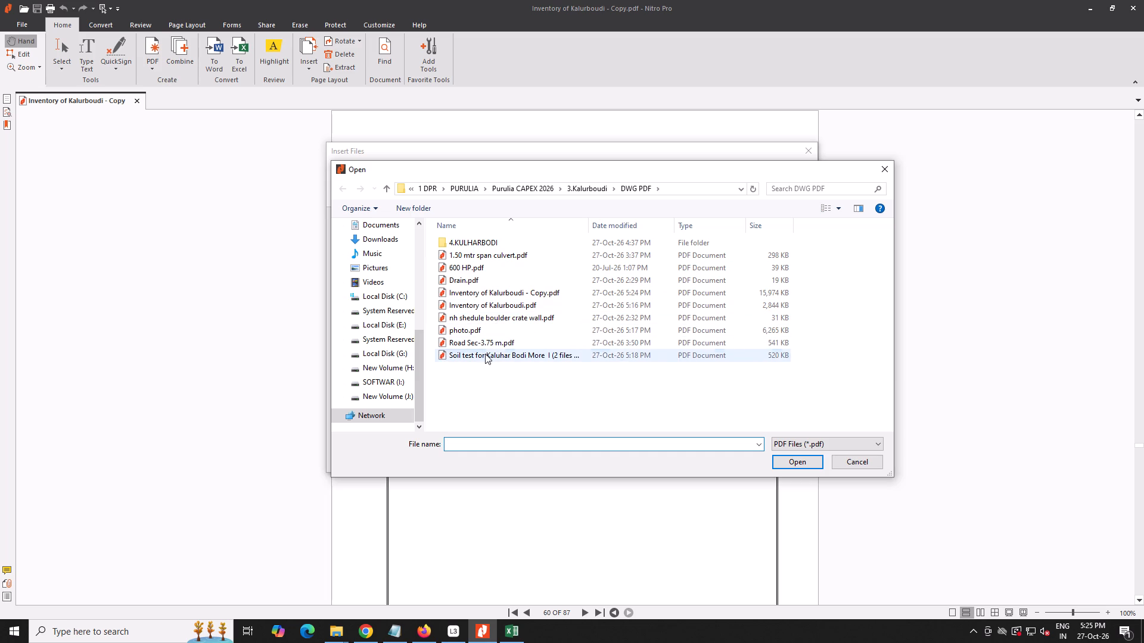
double_click(485, 354)
click(738, 460)
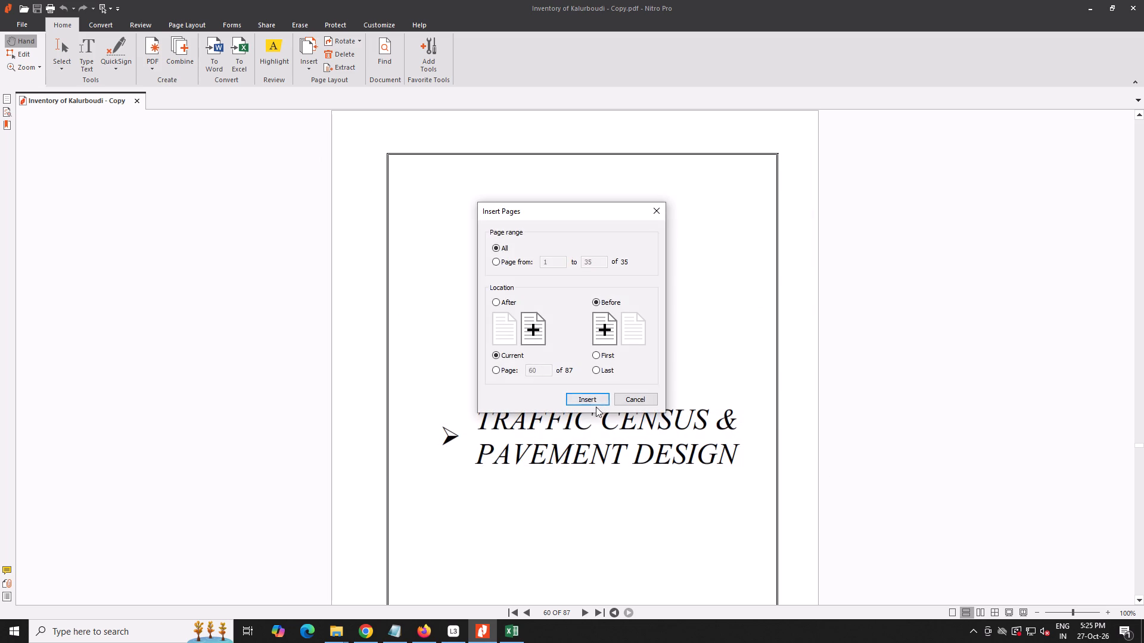
click(592, 401)
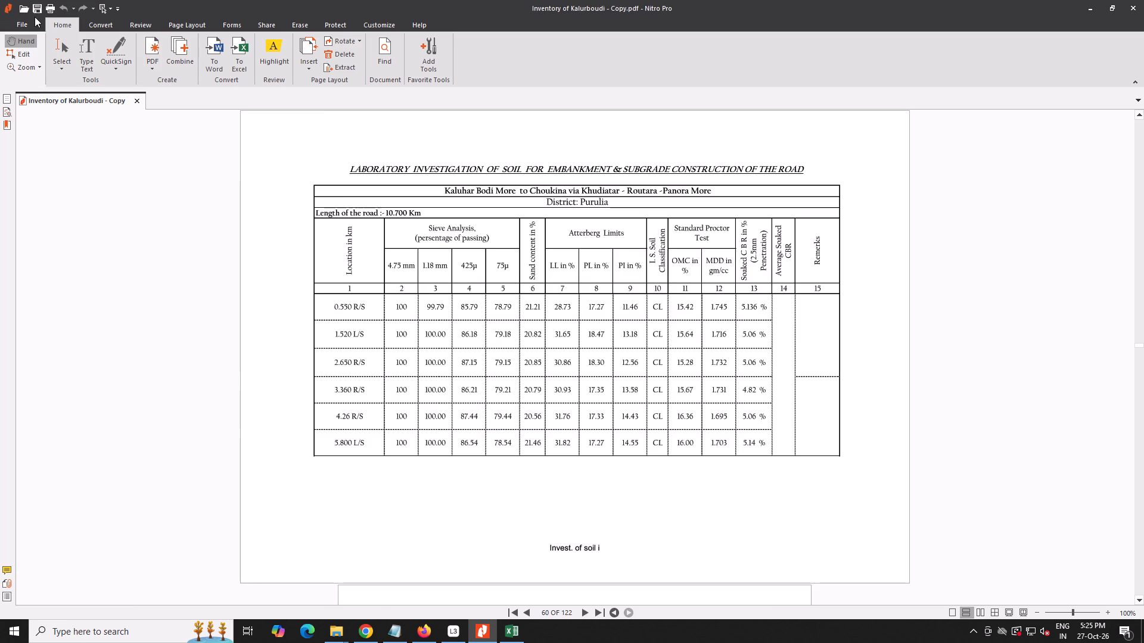
click(36, 9)
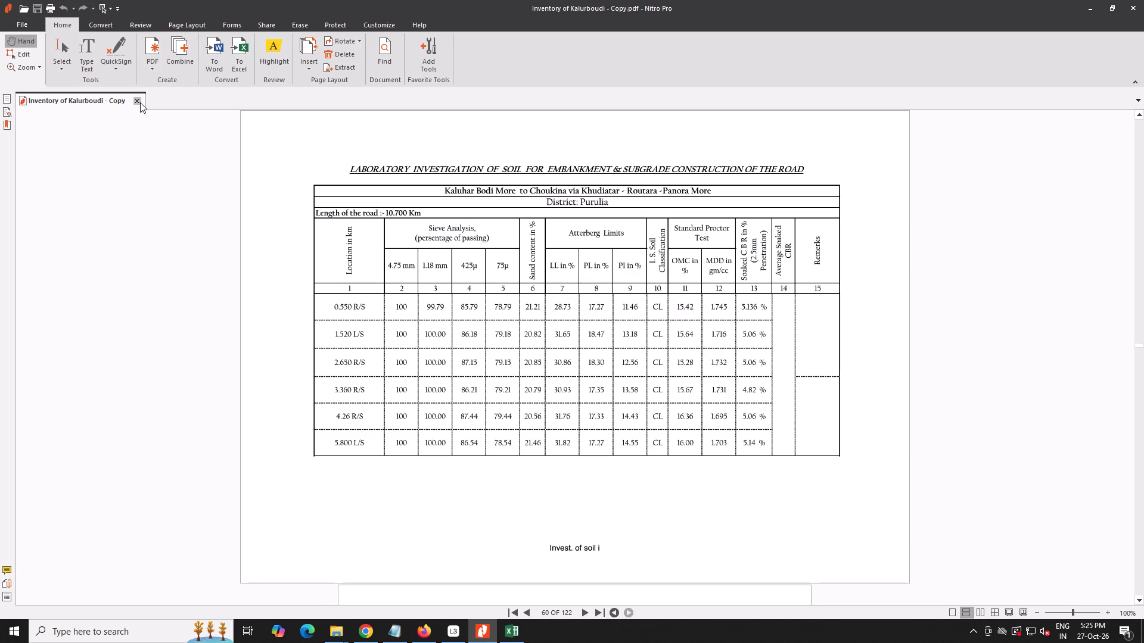
click(140, 102)
click(1139, 8)
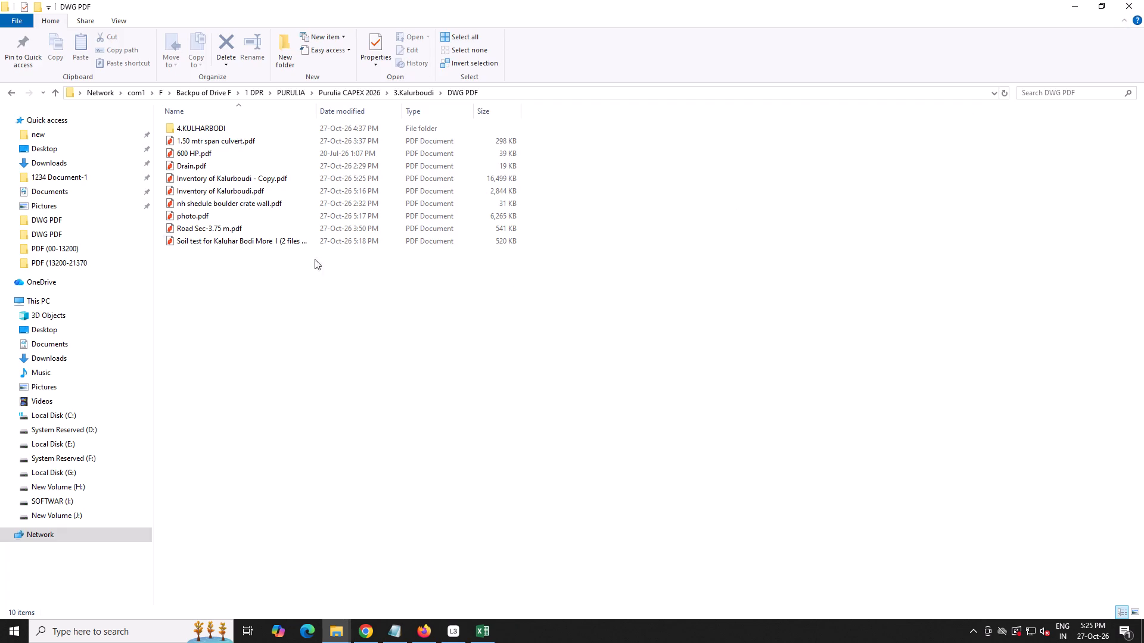
Rename Inventory of Kalurboudi - Copy.pdf in the DWG PDF folder with the copied project name, "Widening & Strenthening road from Kaluhar Bodi More...".
click(253, 177)
click(243, 179)
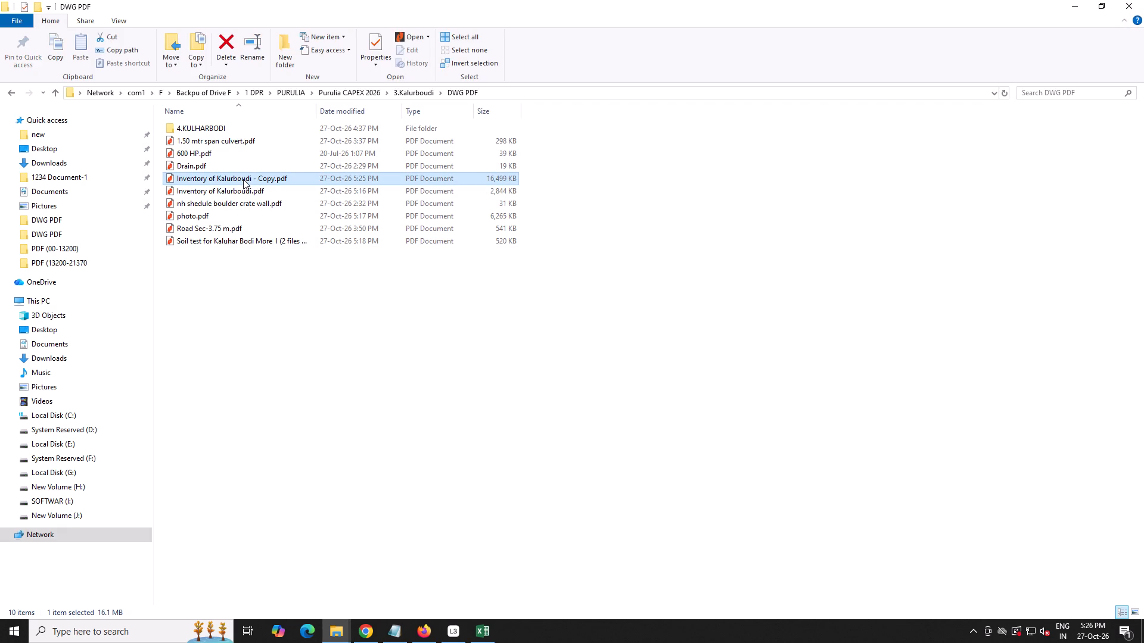
key(ctrl+v)
click(325, 273)
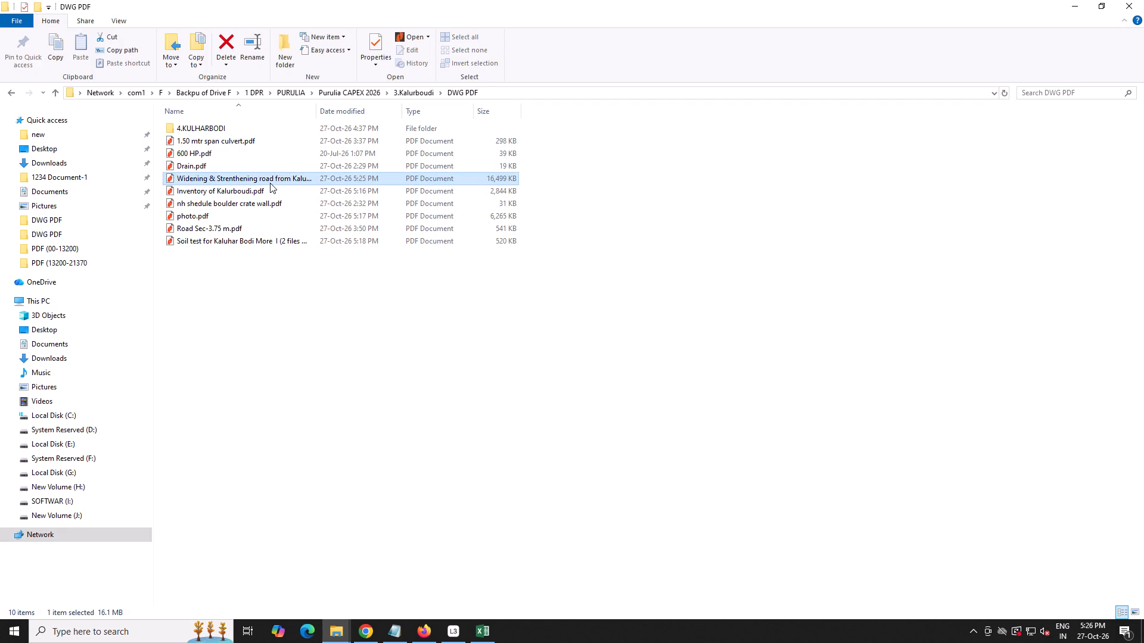
Upload the renamed "Widening & Strenthening road from Kaluhar Bodi More..." PDF from the DWG PDF folder to Google Drive in Firefox and reload Drive.
click(248, 242)
drag(237, 241, 403, 601)
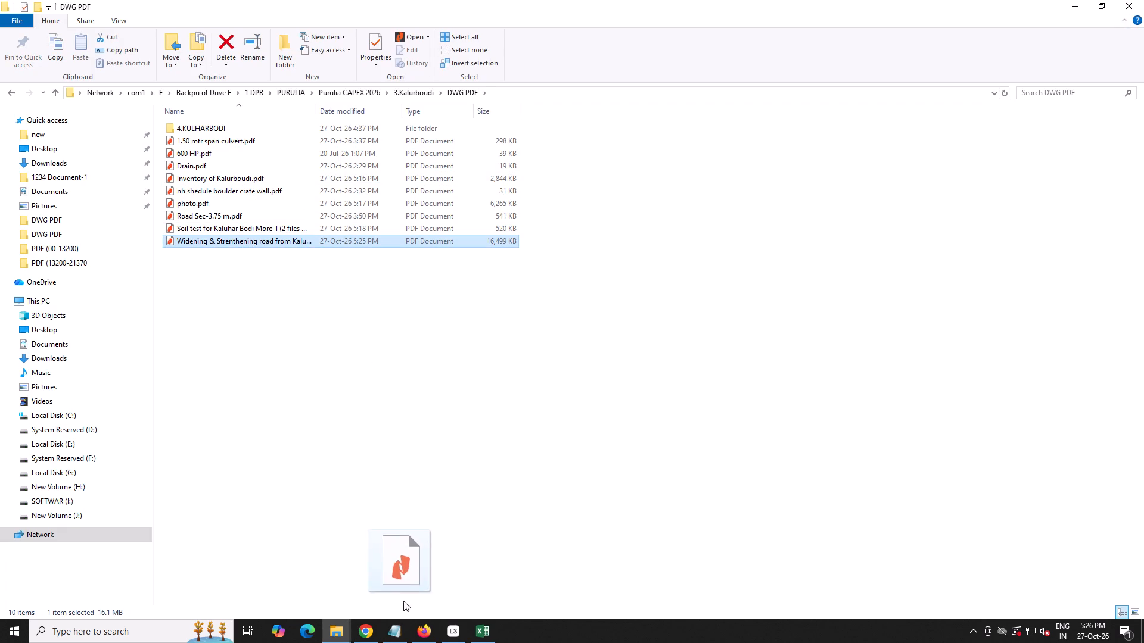
drag(403, 601, 427, 567)
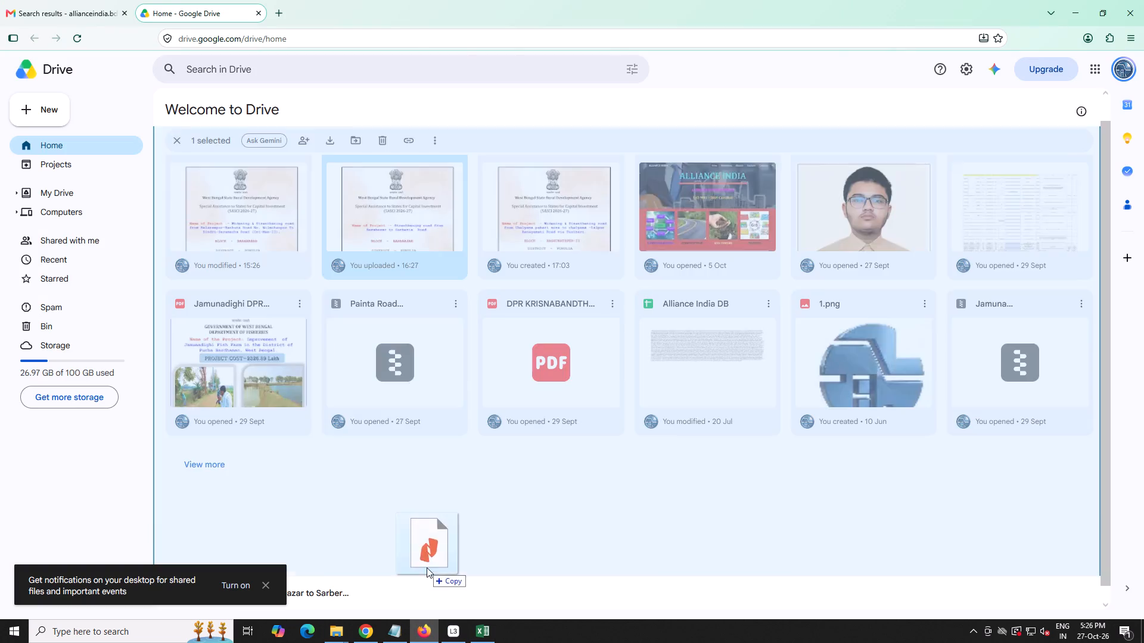
drag(427, 567, 427, 567)
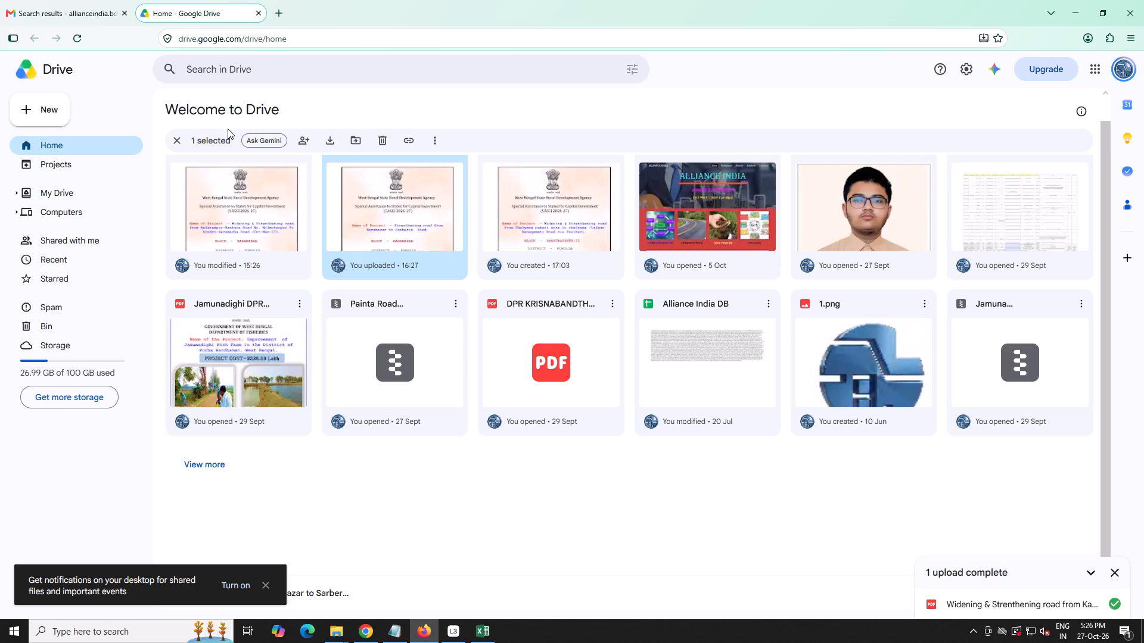
click(81, 41)
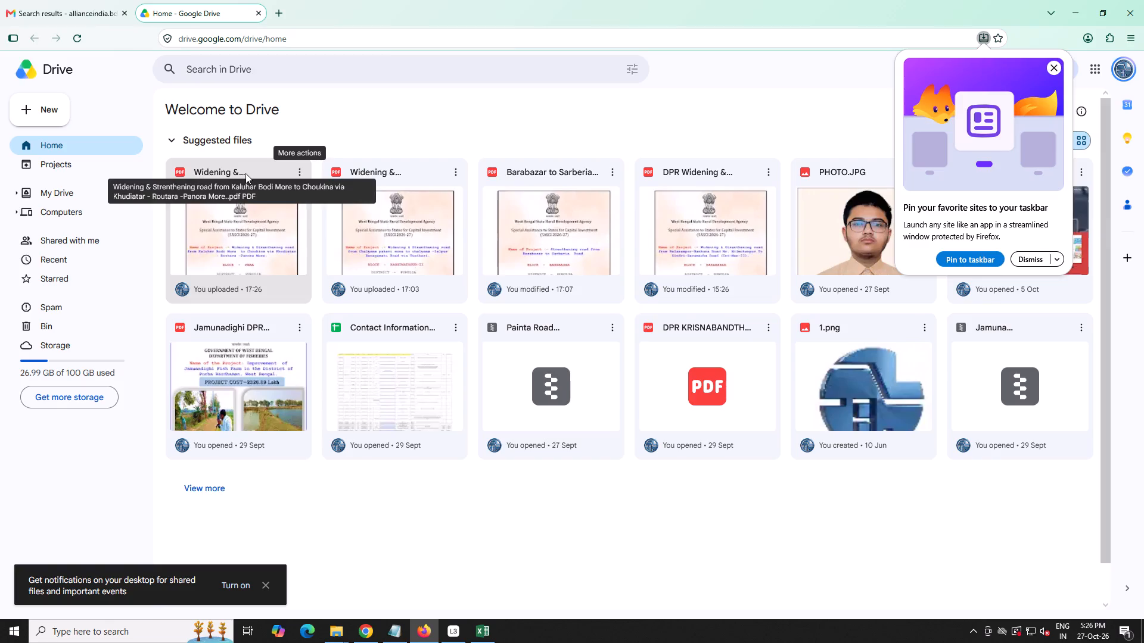
Share the uploaded Kaluhar Bodi More PDF with anyone with the link as Editor and copy its link.
click(299, 169)
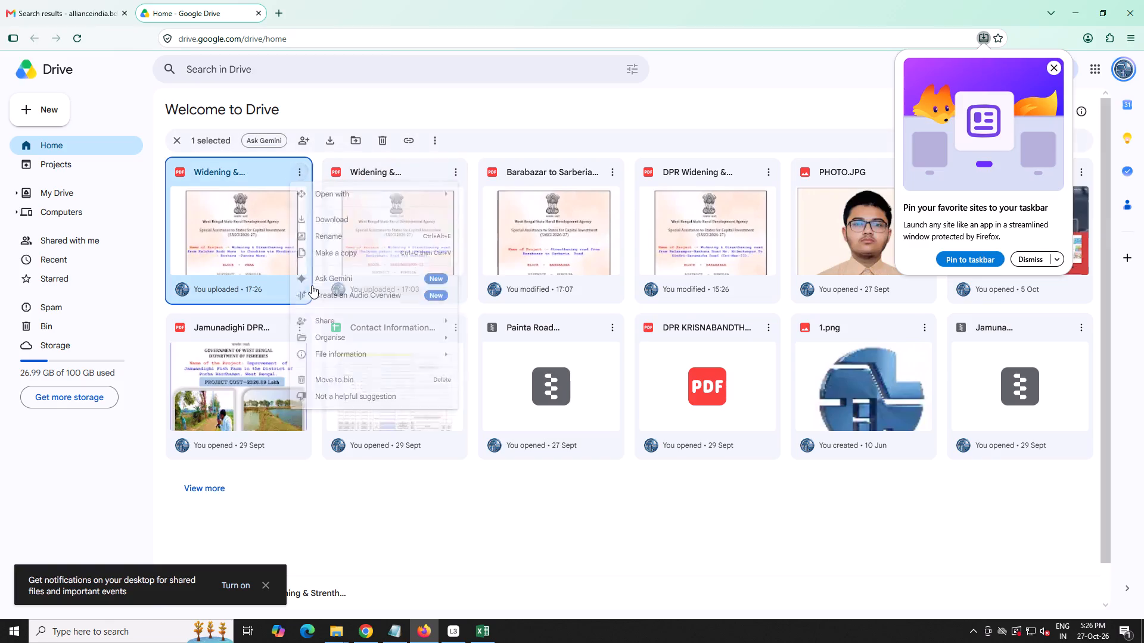
click(551, 341)
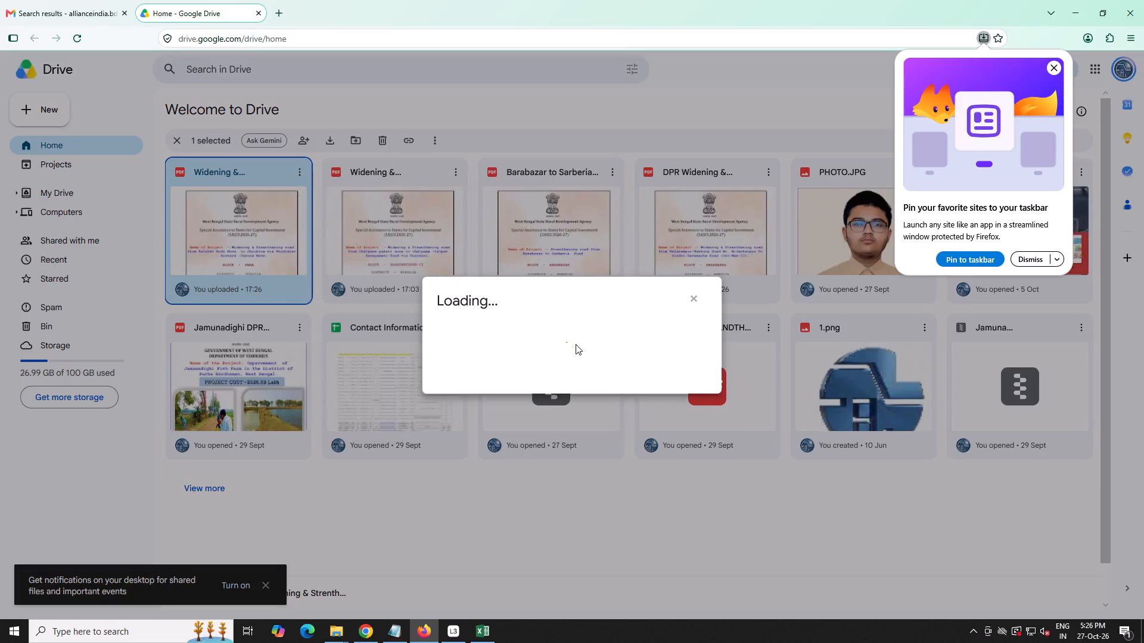
click(511, 394)
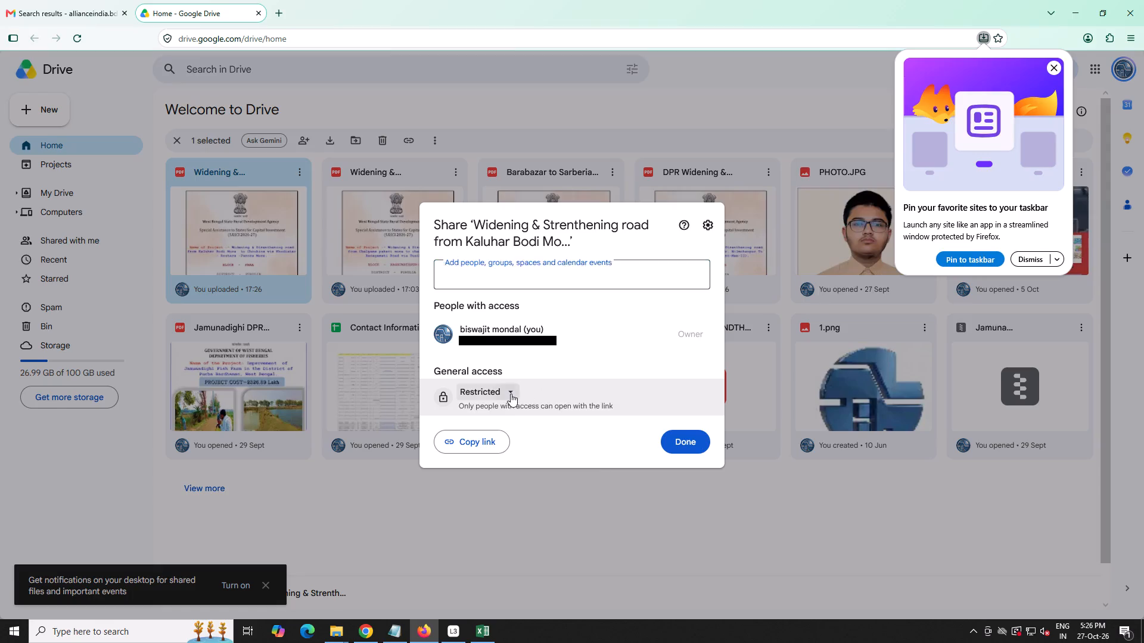
click(518, 451)
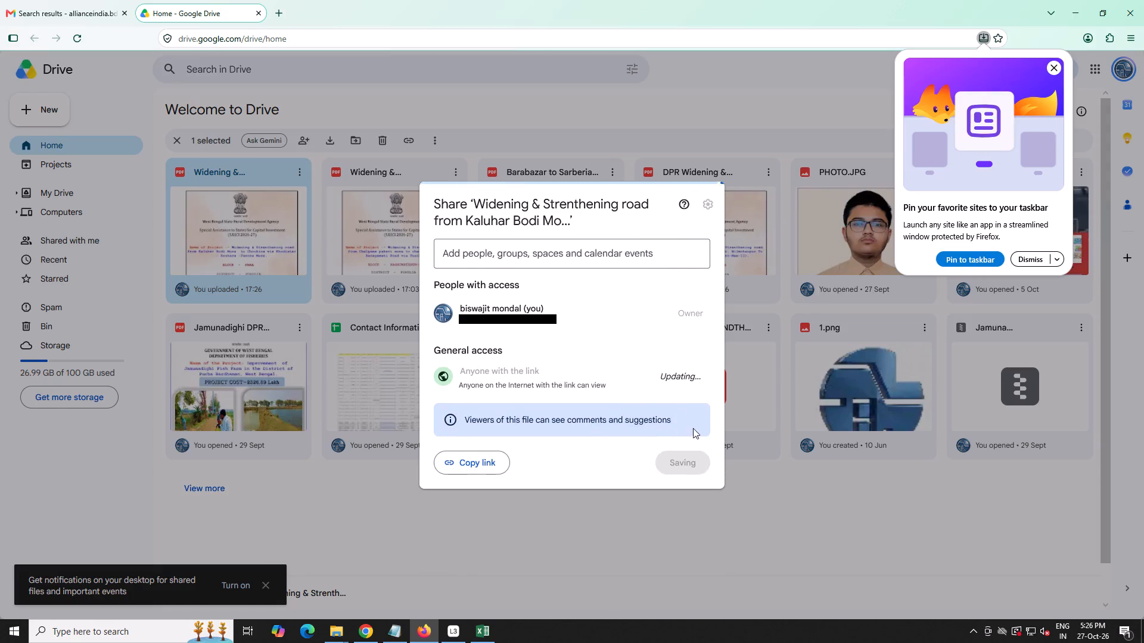
click(691, 376)
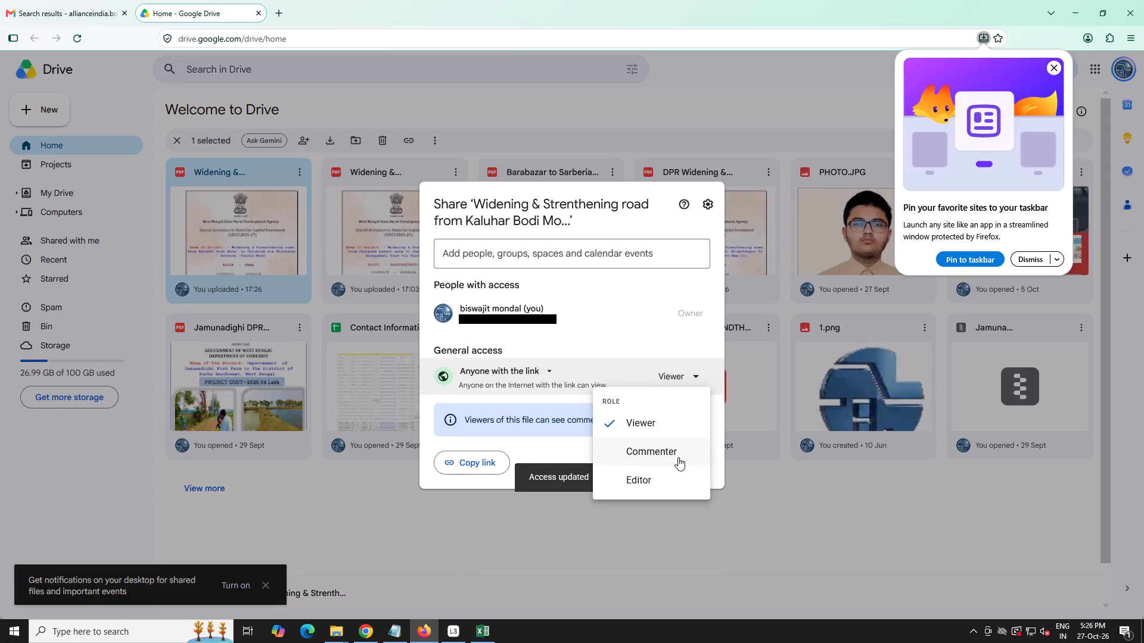
click(662, 474)
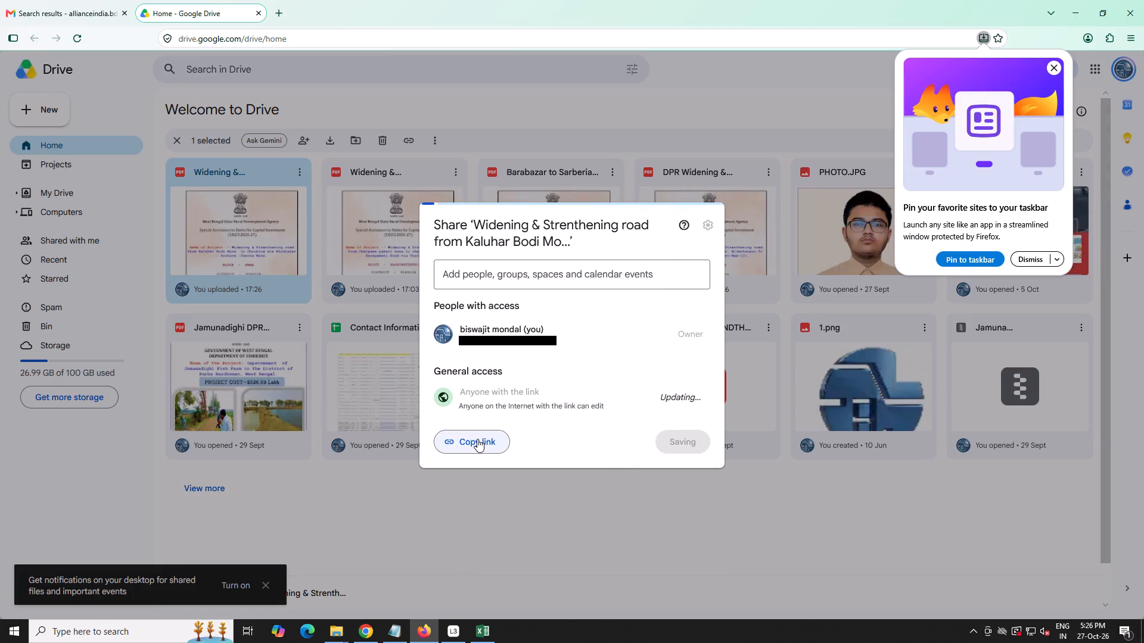
click(477, 439)
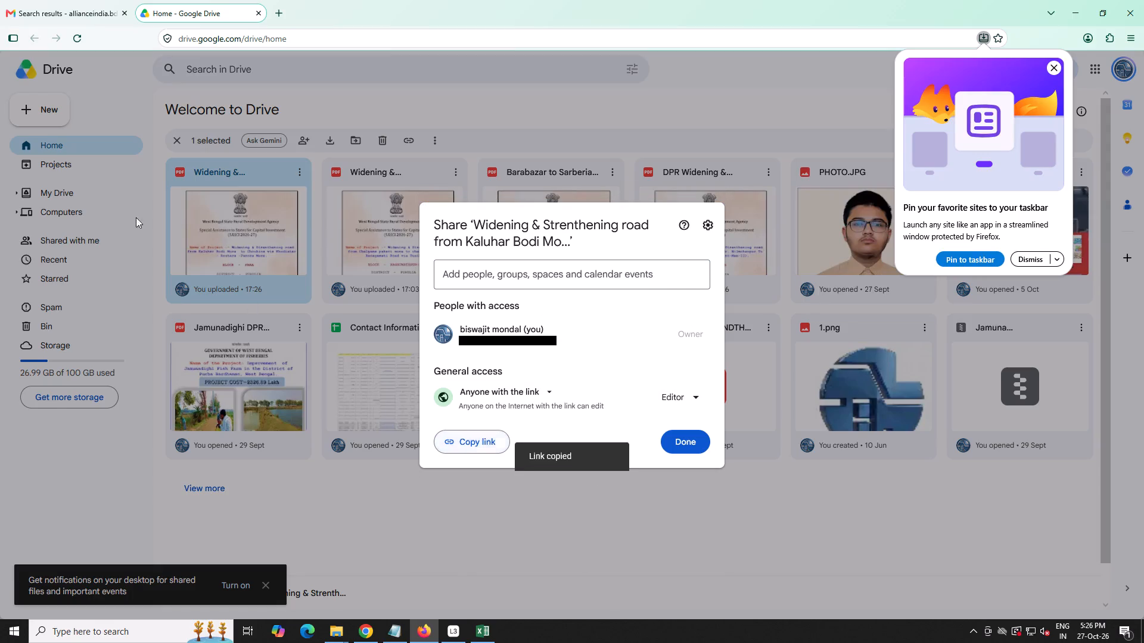
Paste the copied link into cell I89 of the SASCI26-27 sheet in Chrome, in the Kaluhar Bodi More to Choukina row.
click(486, 632)
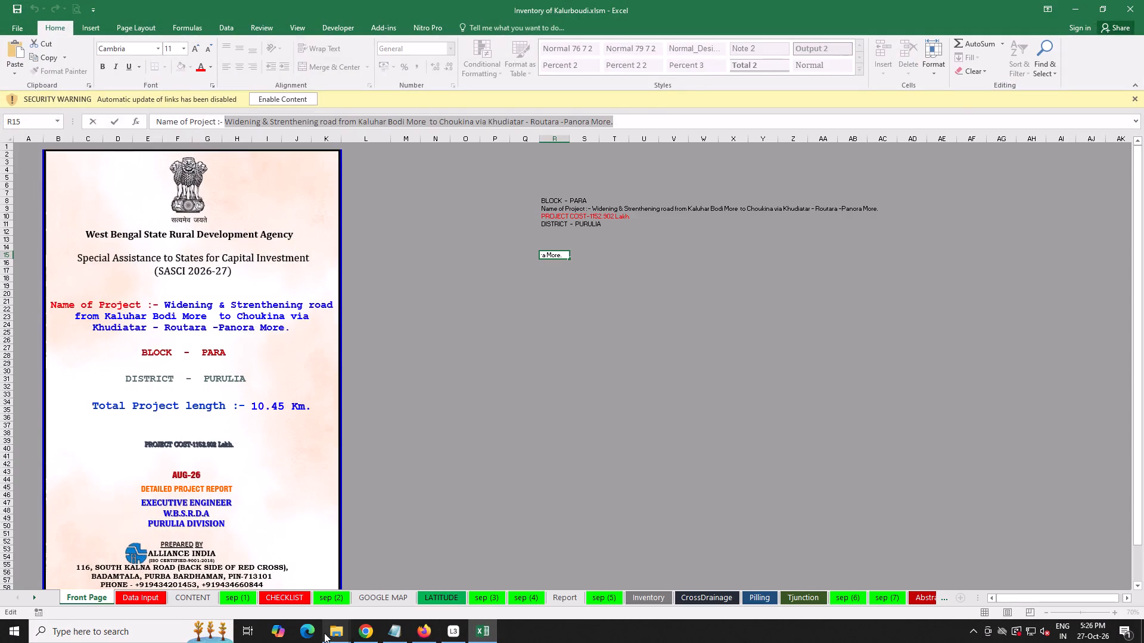
click(363, 632)
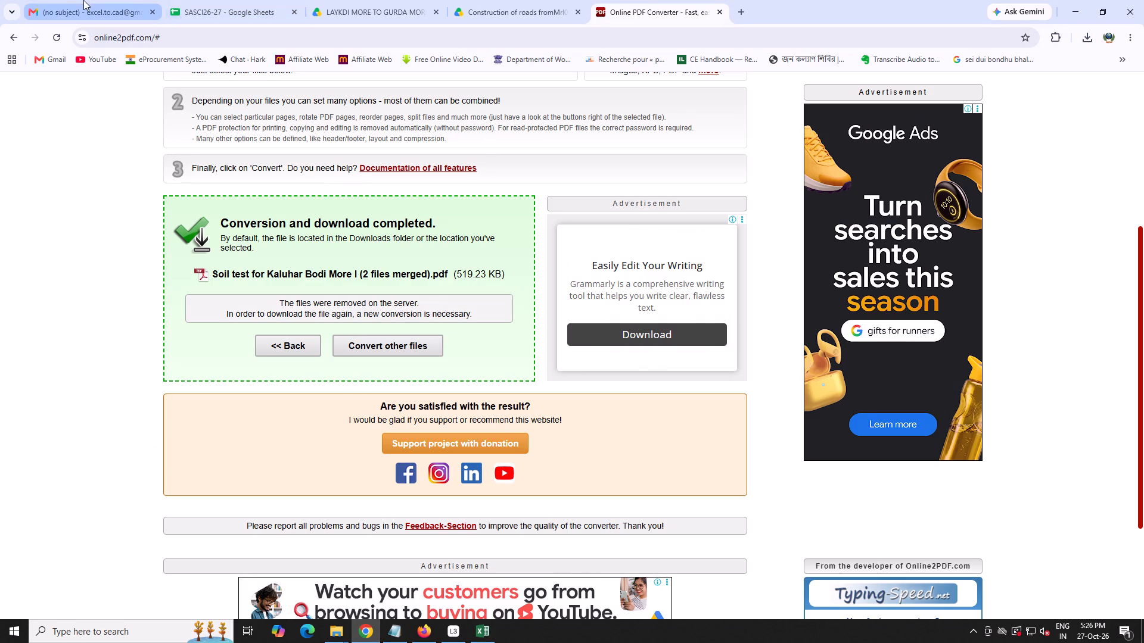
click(271, 4)
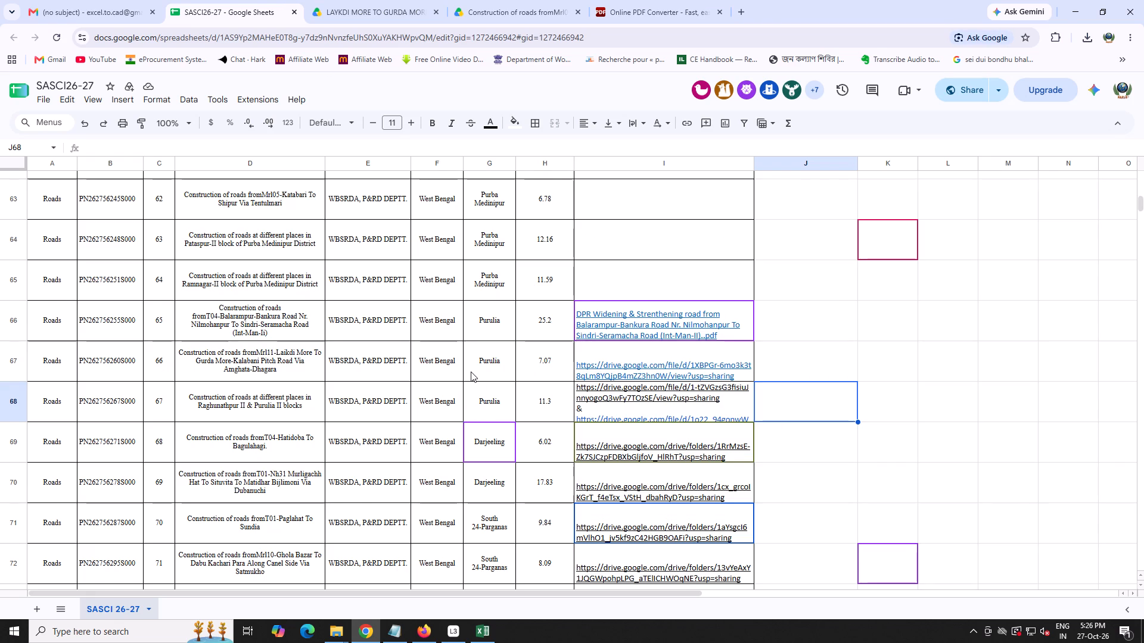
scroll(471, 372, down, 12)
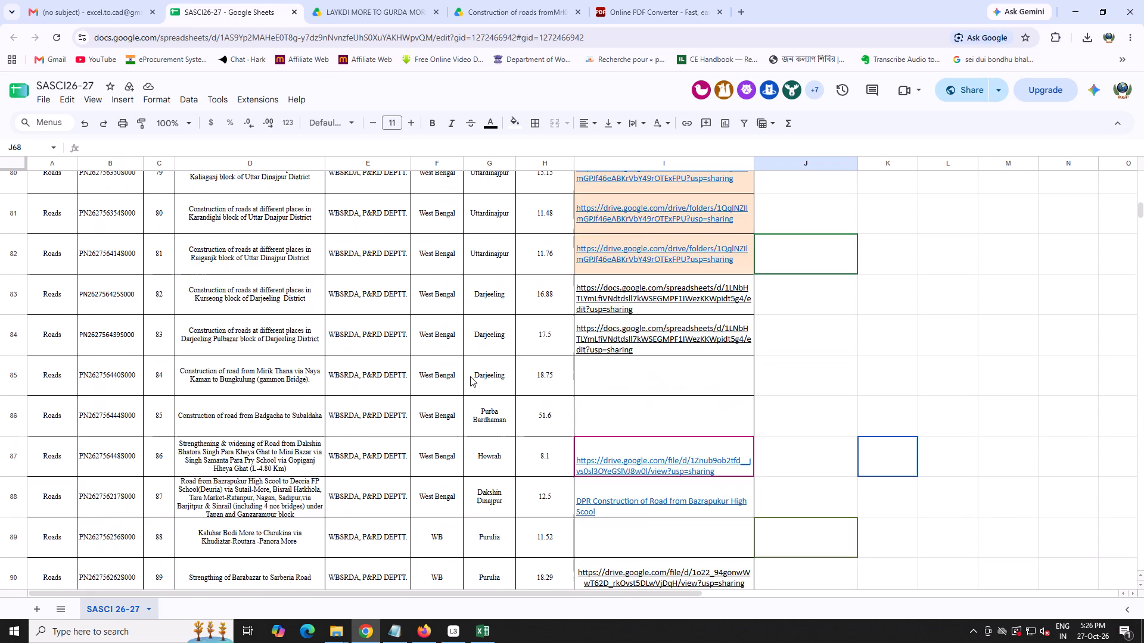
click(617, 537)
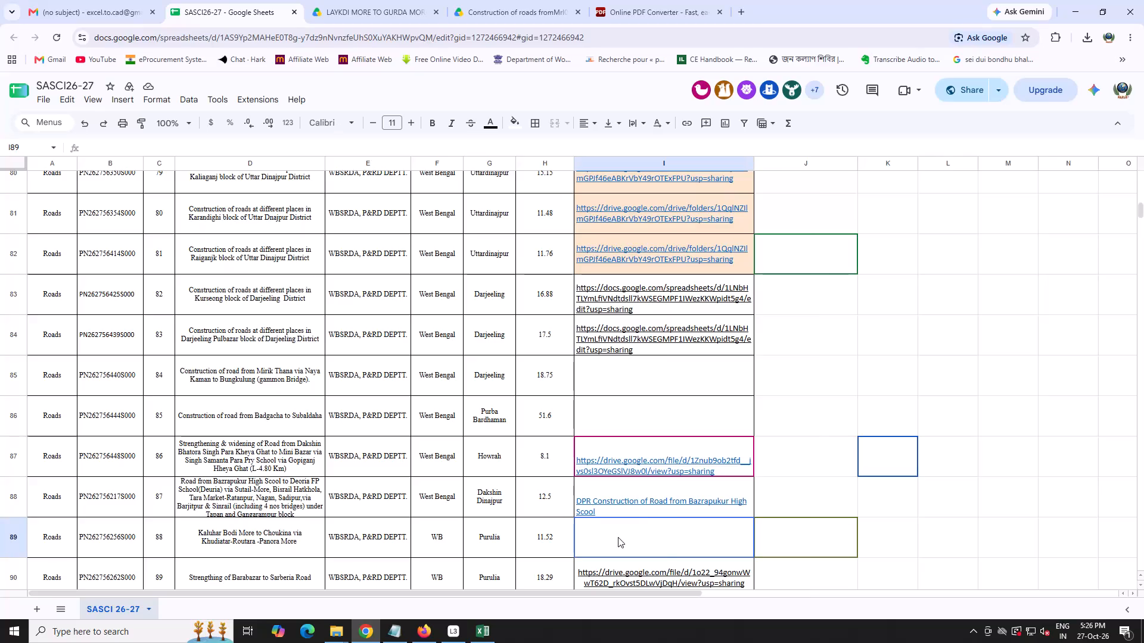
right_click(618, 537)
click(649, 176)
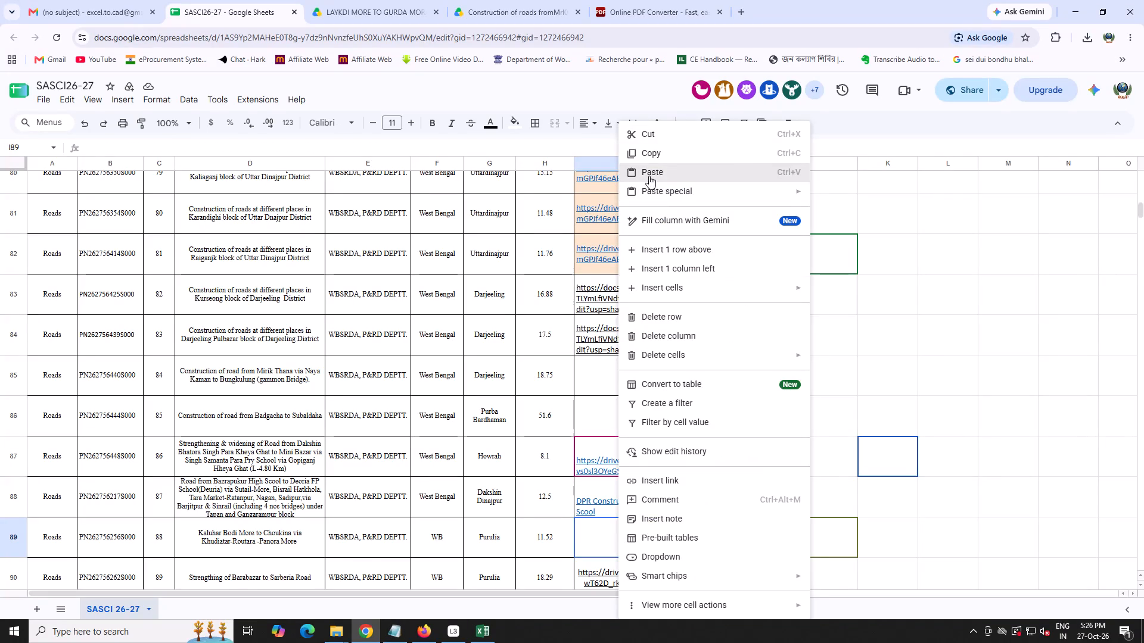
click(953, 544)
Check the link preview in cell I89 against its project row and look over the DPR link column up to the sheet's header.
scroll(942, 537, down, 2)
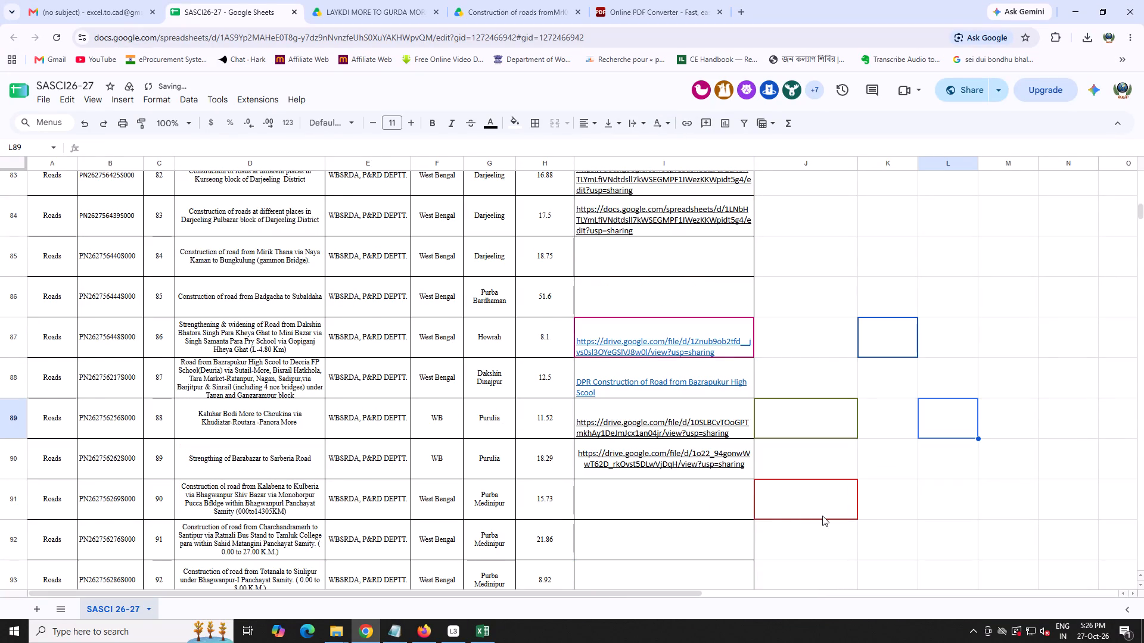
scroll(775, 516, up, 4)
scroll(774, 515, down, 5)
scroll(774, 515, up, 5)
scroll(774, 515, down, 4)
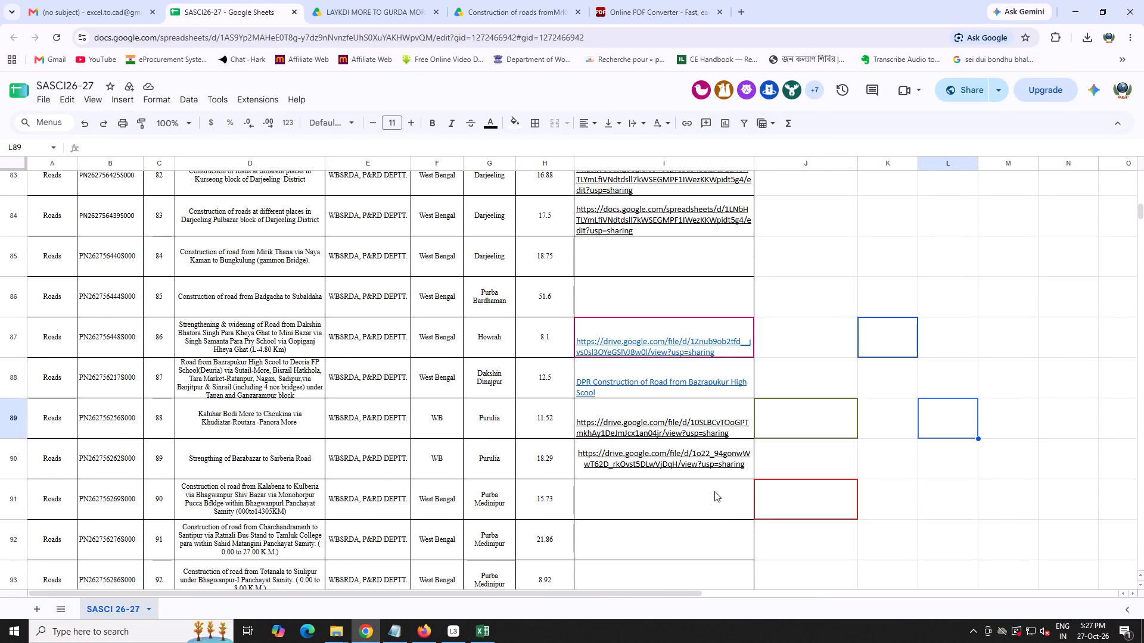
click(680, 428)
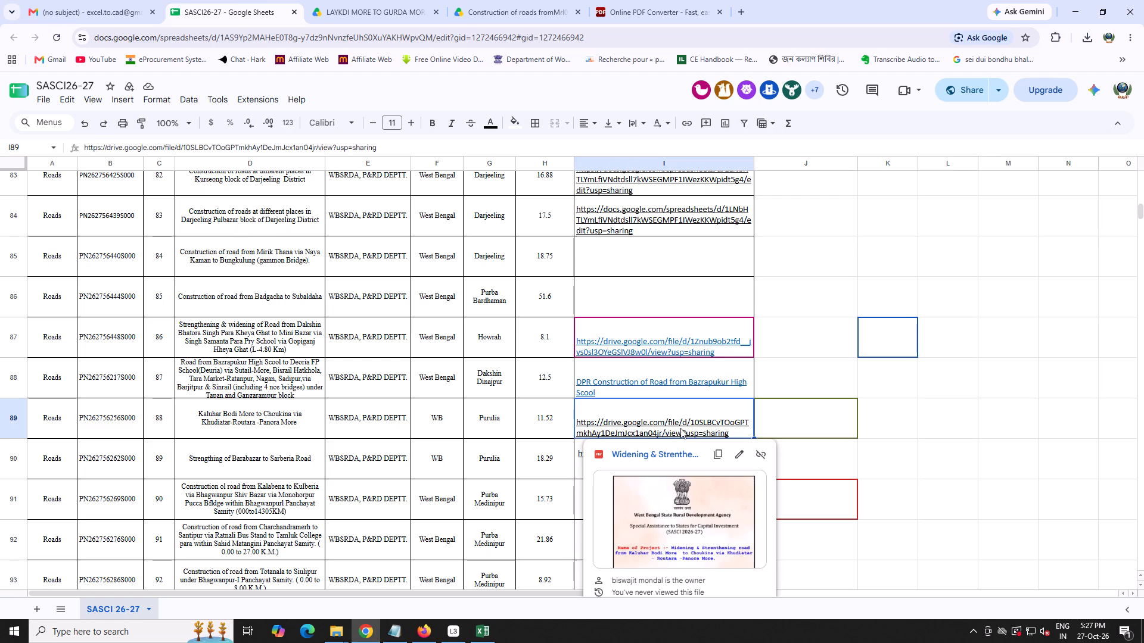
click(680, 428)
click(931, 358)
scroll(920, 403, down, 4)
scroll(918, 408, up, 8)
scroll(918, 408, down, 9)
scroll(918, 408, up, 3)
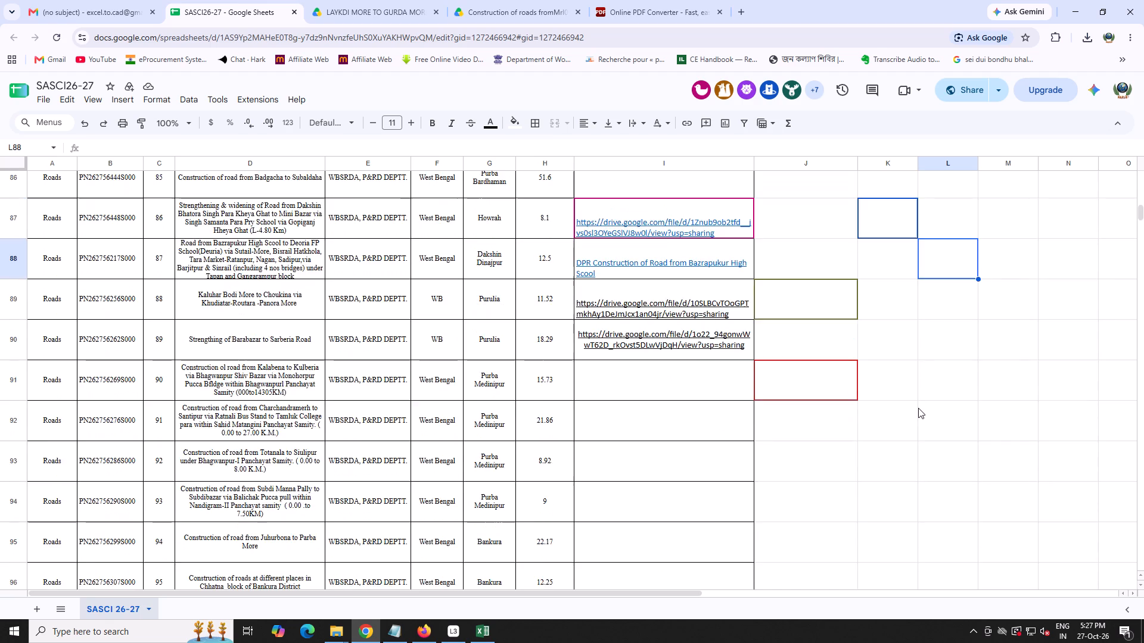
scroll(918, 408, up, 20)
scroll(918, 408, up, 5)
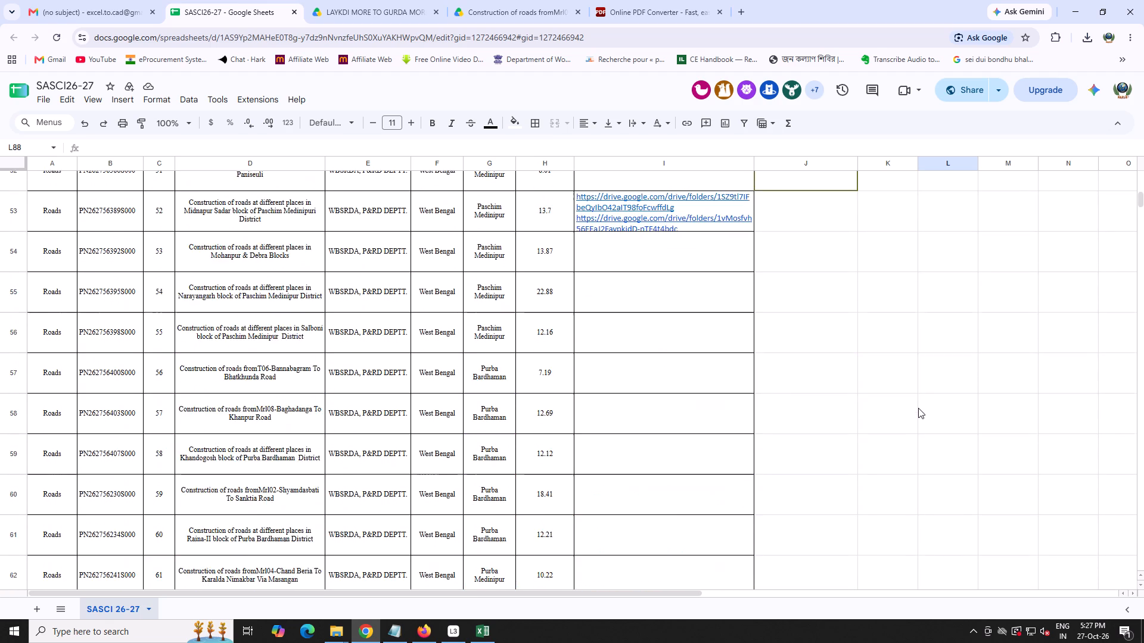
scroll(918, 408, up, 16)
scroll(916, 407, up, 6)
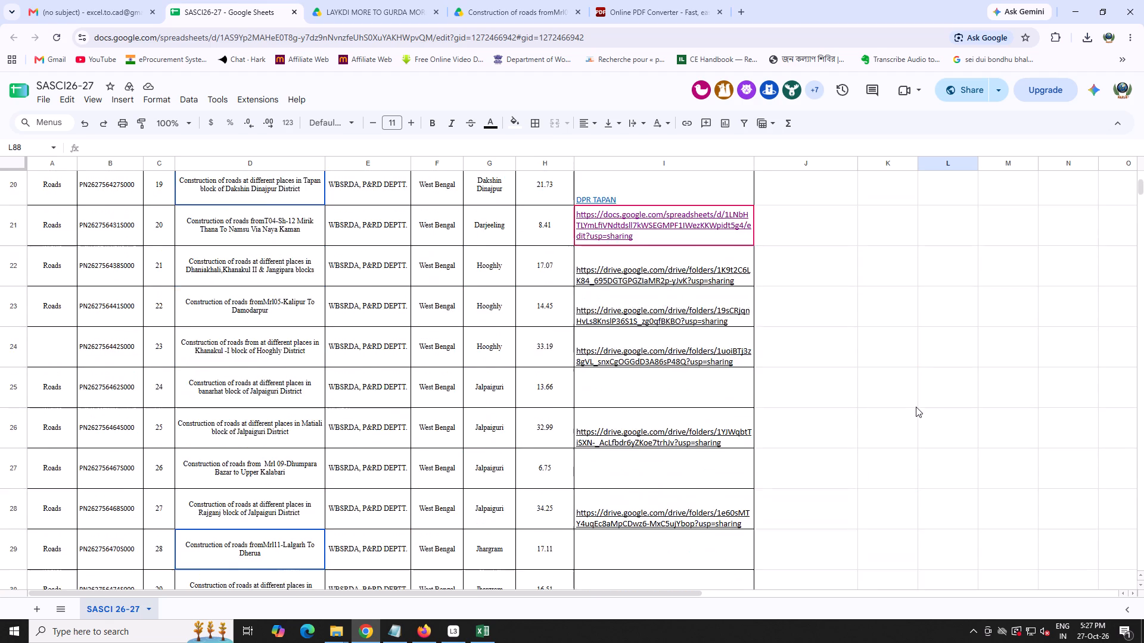
scroll(916, 407, up, 20)
scroll(916, 407, up, 2)
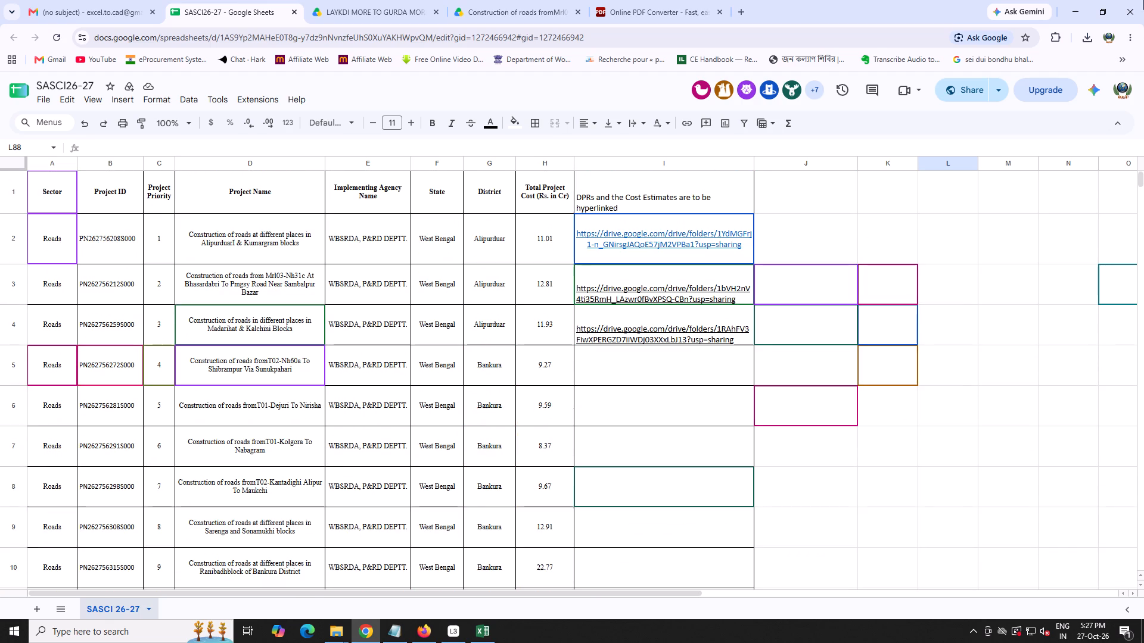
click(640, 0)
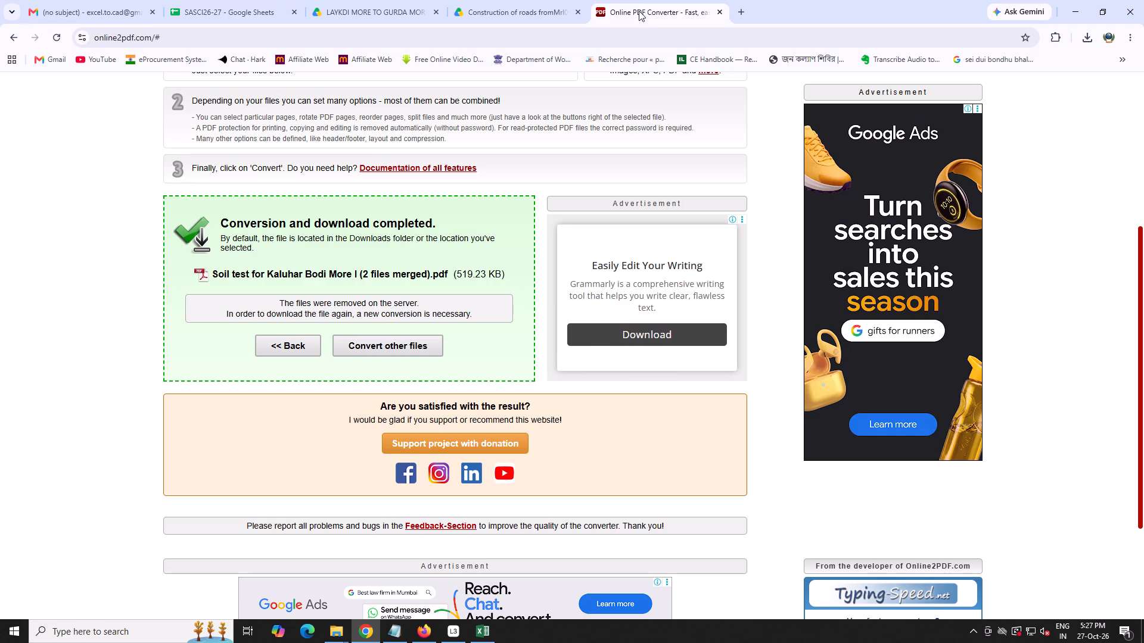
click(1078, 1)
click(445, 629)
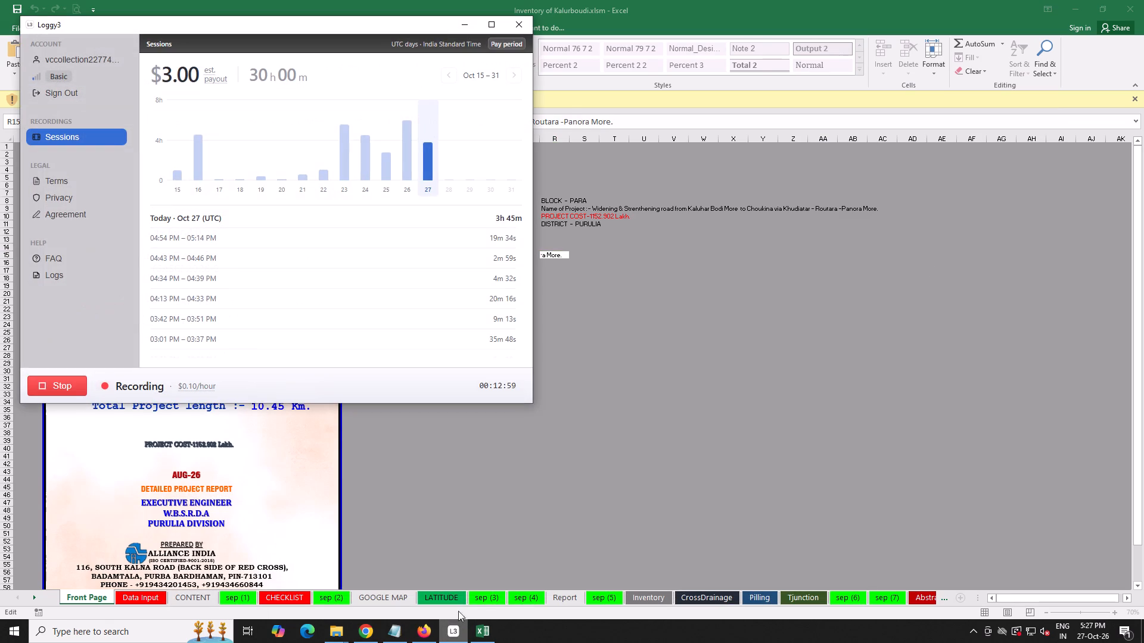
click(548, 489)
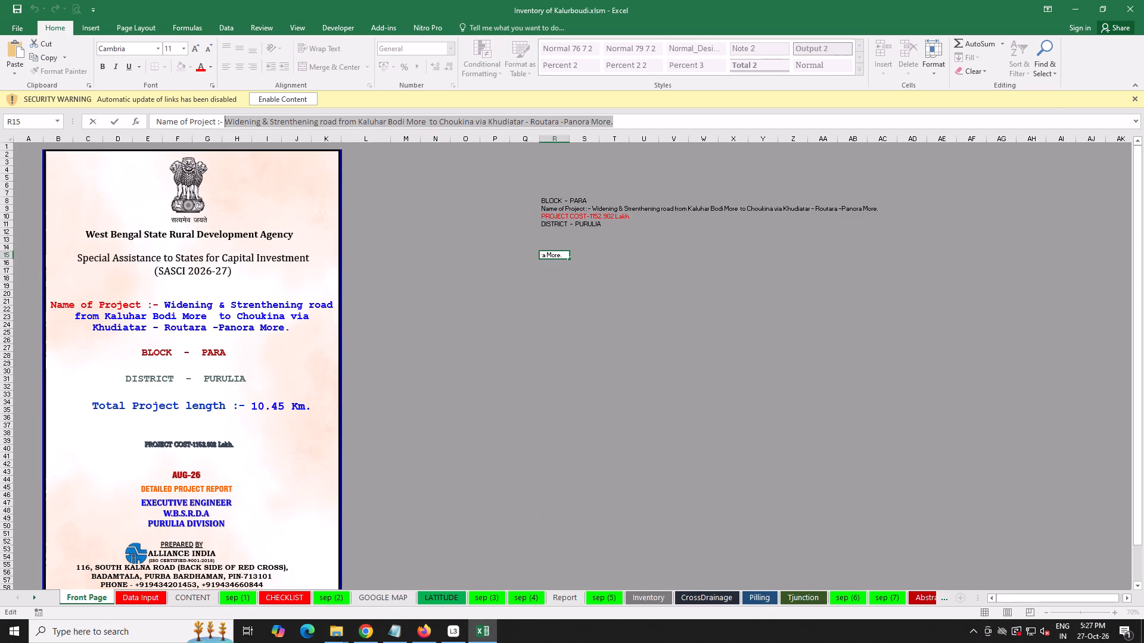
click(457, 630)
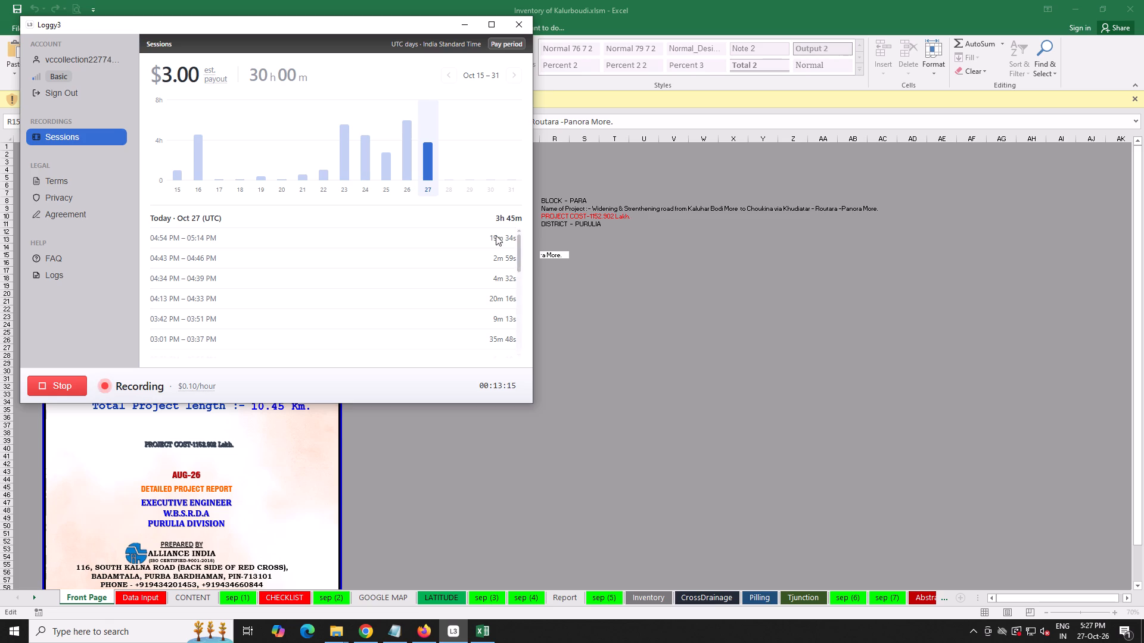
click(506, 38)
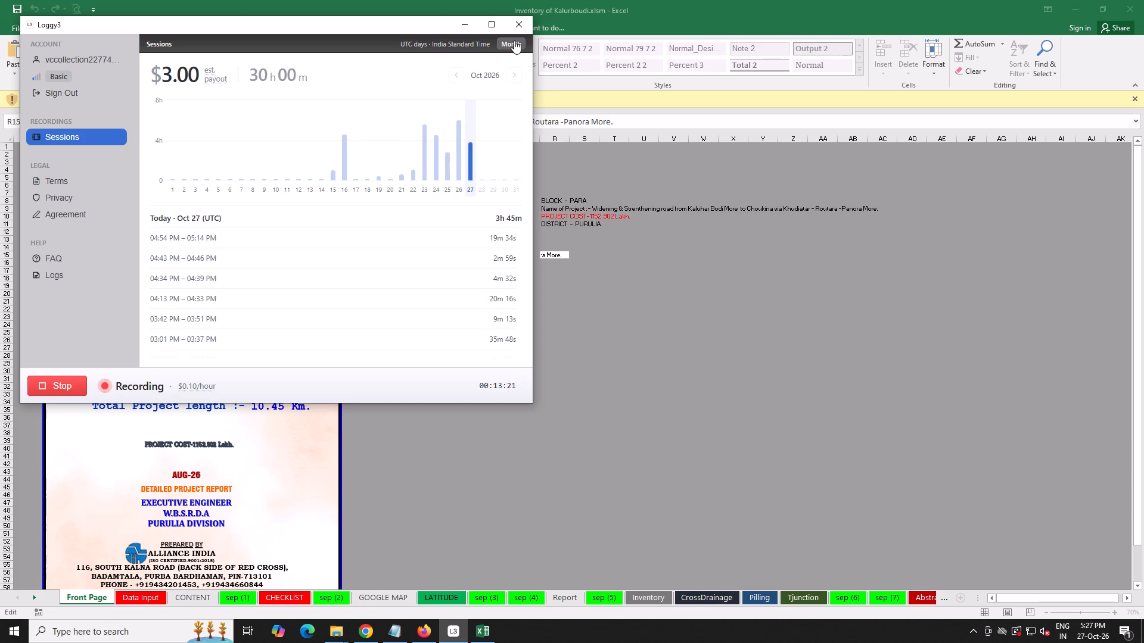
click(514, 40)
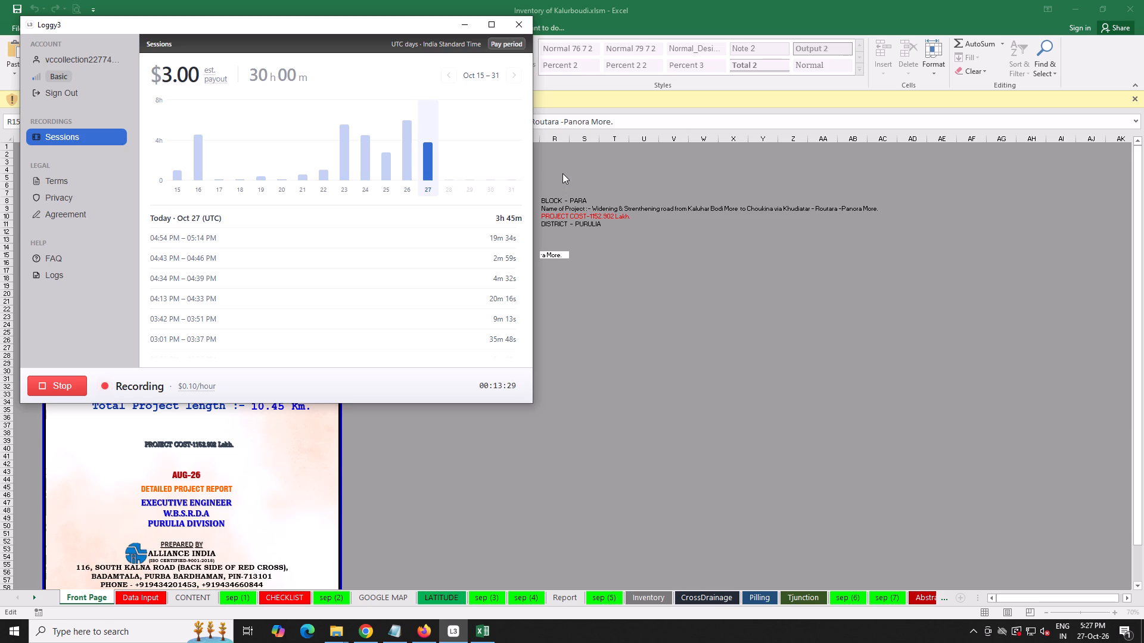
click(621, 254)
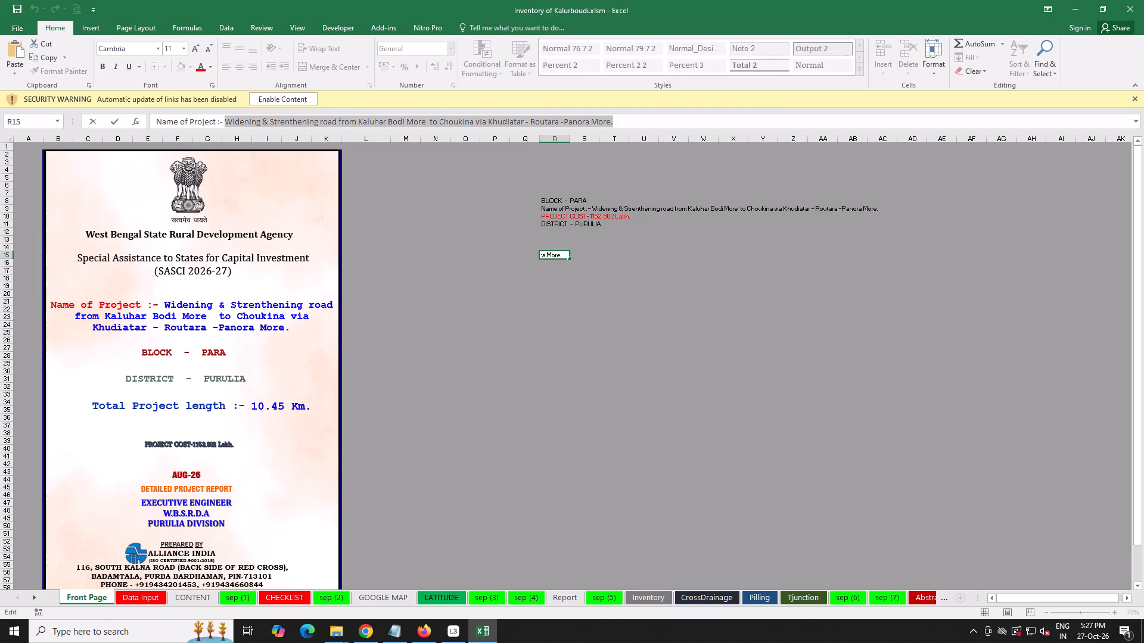
Close the Inventory of Kalurboudi.xlsm workbook.
click(1143, 0)
click(581, 332)
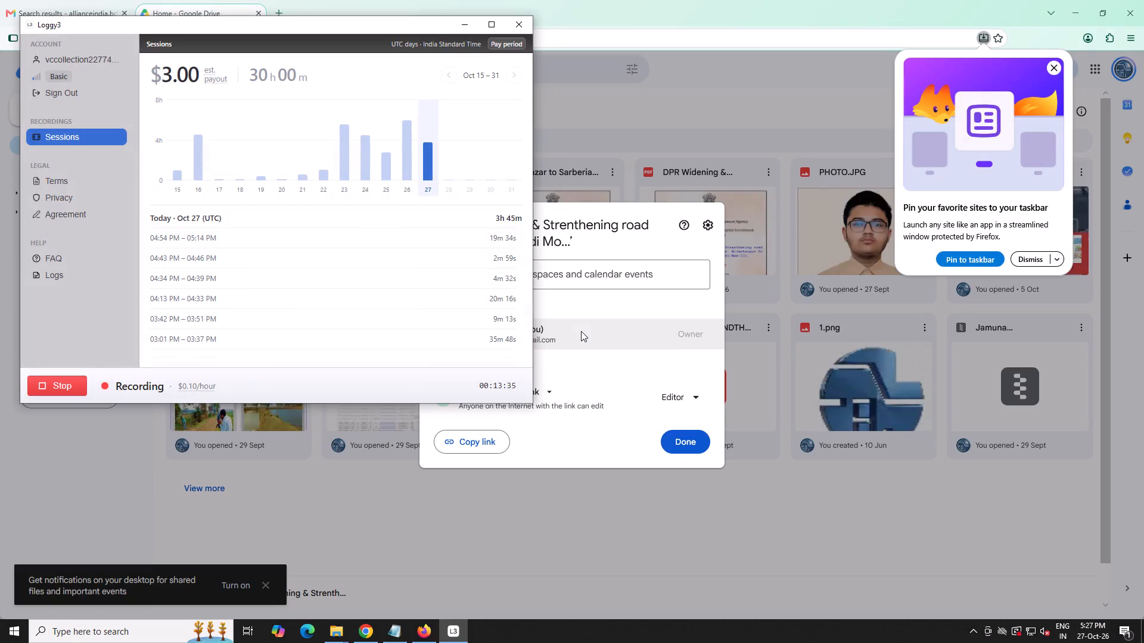
Dismiss the PDF's sharing dialog in Google Drive and minimize the Firefox window.
click(669, 503)
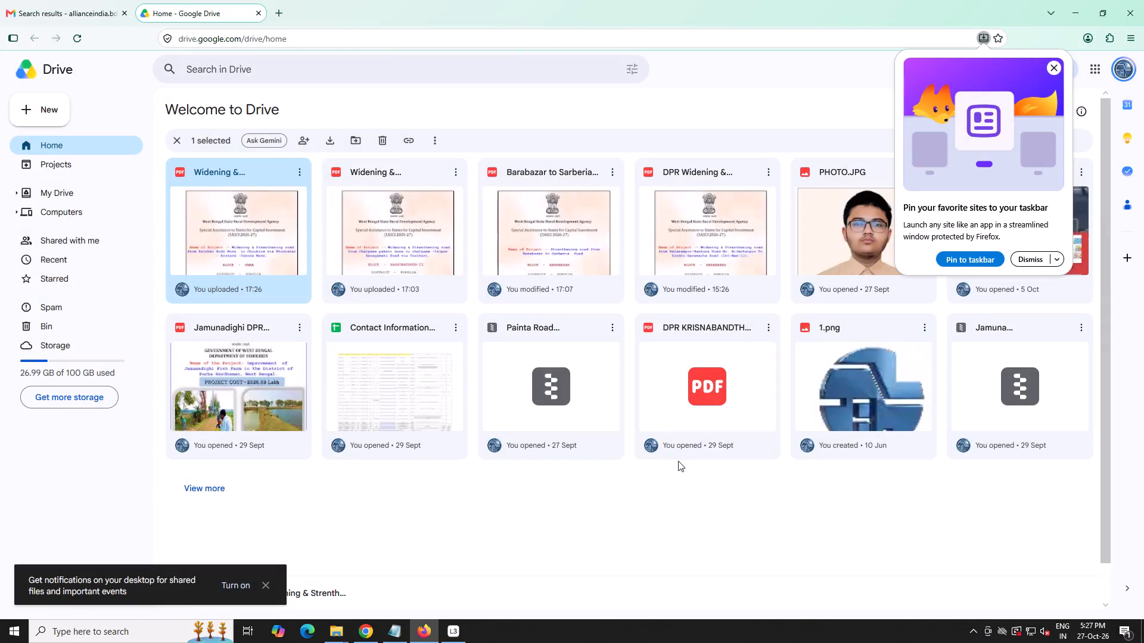
click(1081, 13)
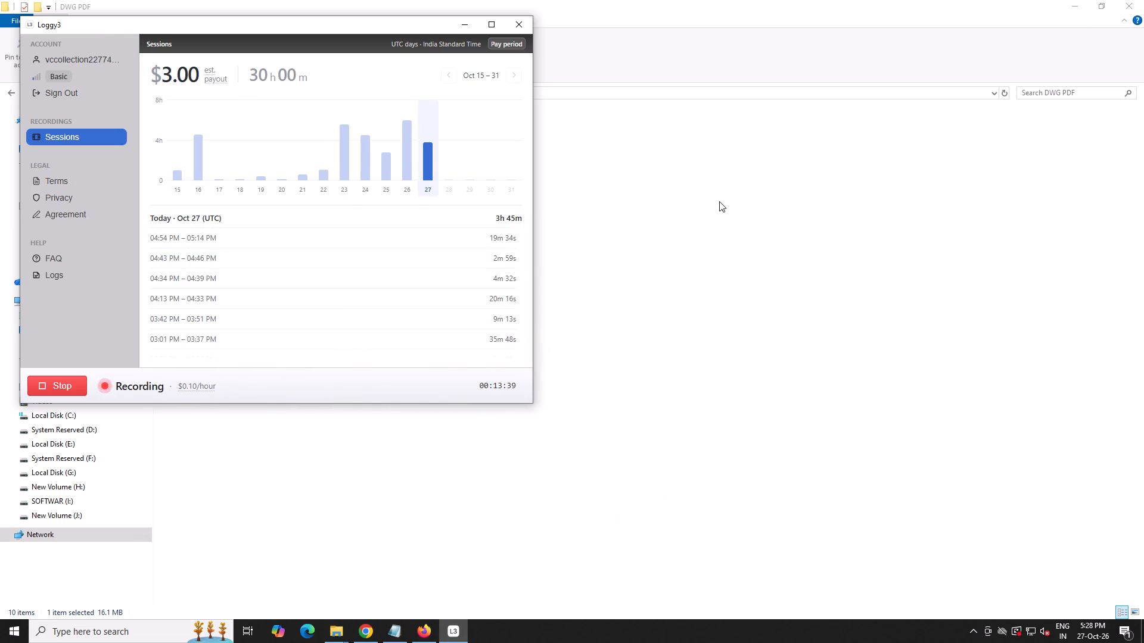
Open the 4.Kashiya More(Manbazar) project folder within Purulia CAPEX 2026 in File Explorer.
click(723, 205)
click(400, 93)
click(350, 93)
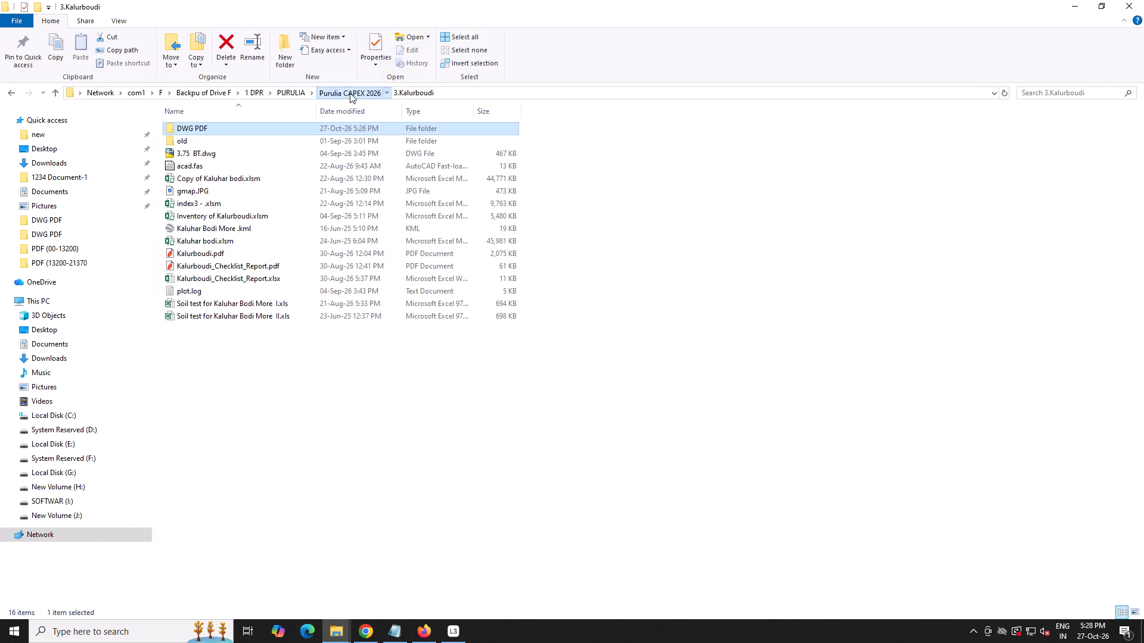
click(303, 178)
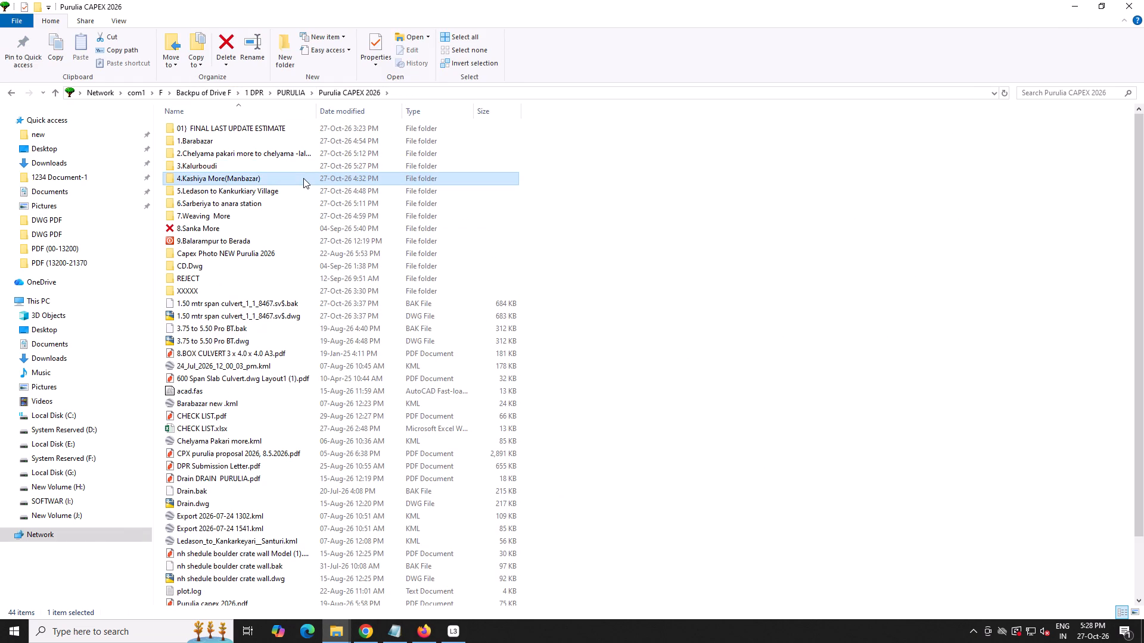
double_click(303, 178)
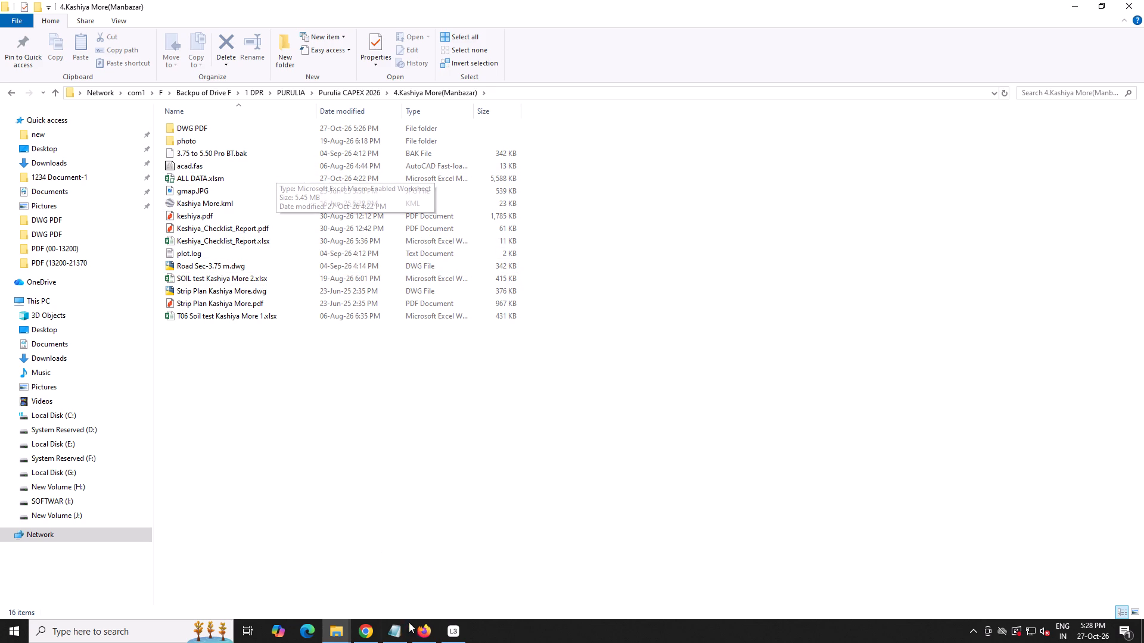
Convert T06 Soil test Kashiya More 1.xlsx from the project folder to PDF with Online2PDF in Chrome.
click(362, 642)
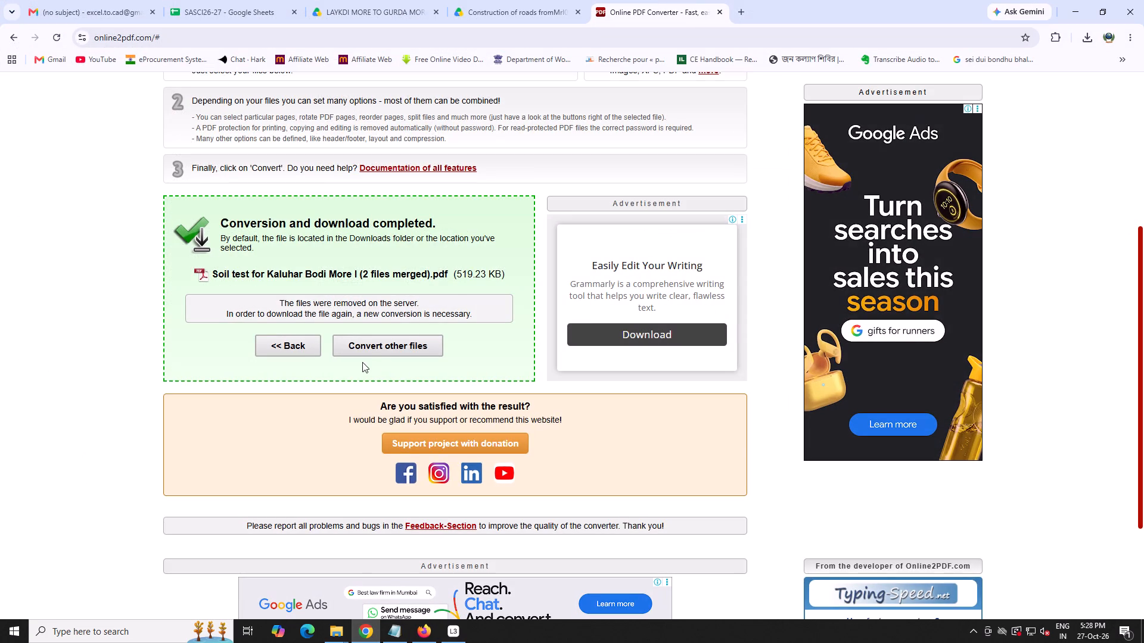
click(383, 347)
click(1078, 6)
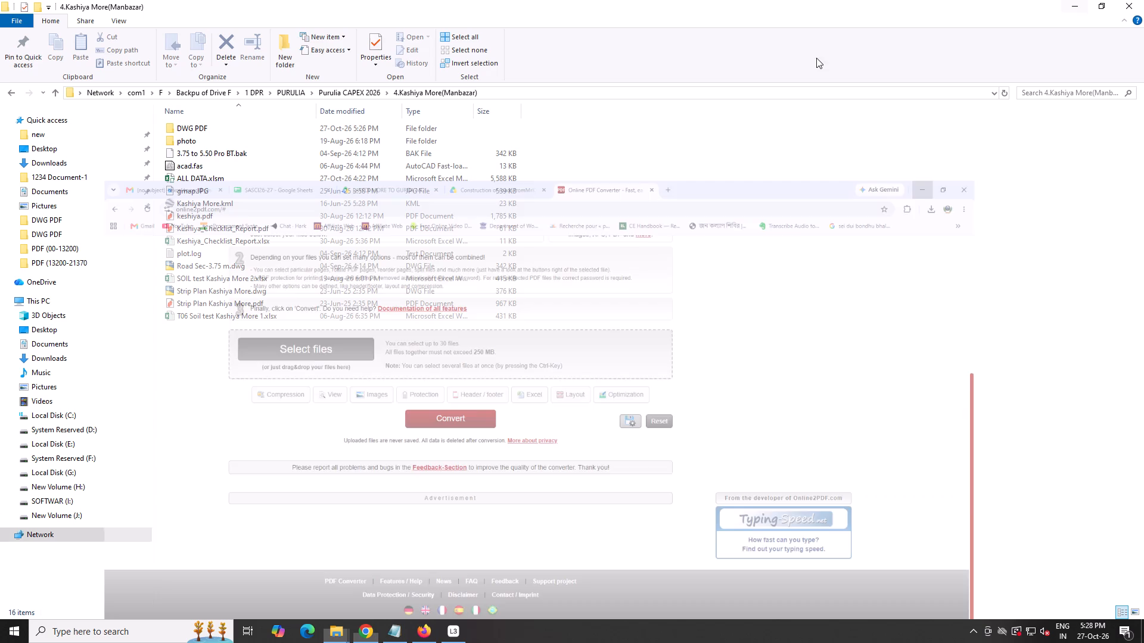
click(212, 321)
drag(248, 321, 418, 604)
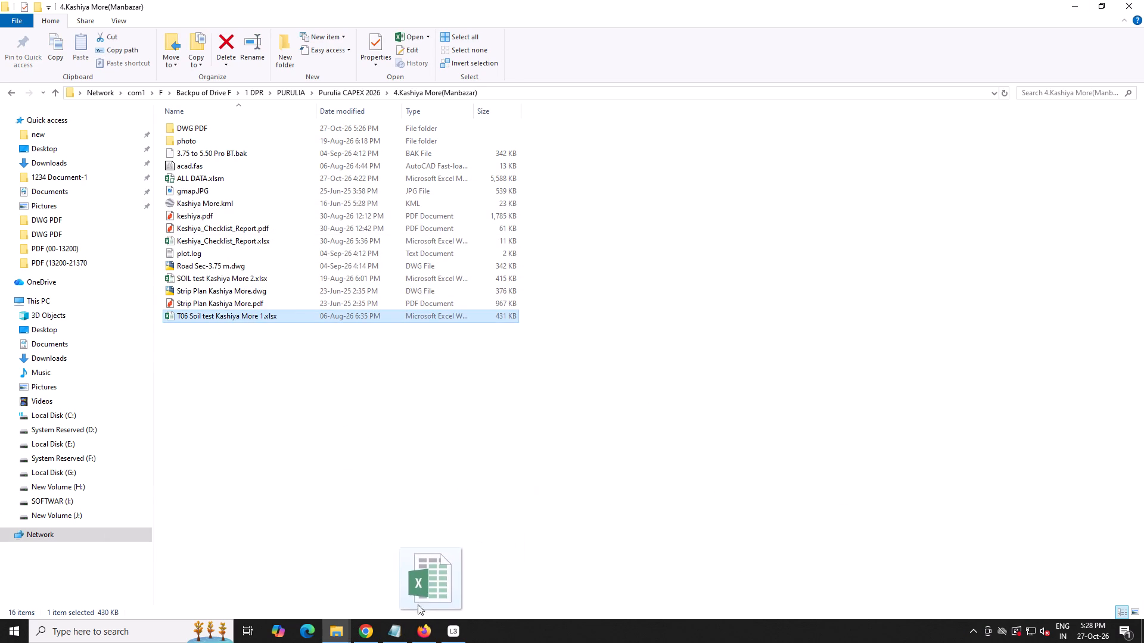
drag(418, 604, 390, 544)
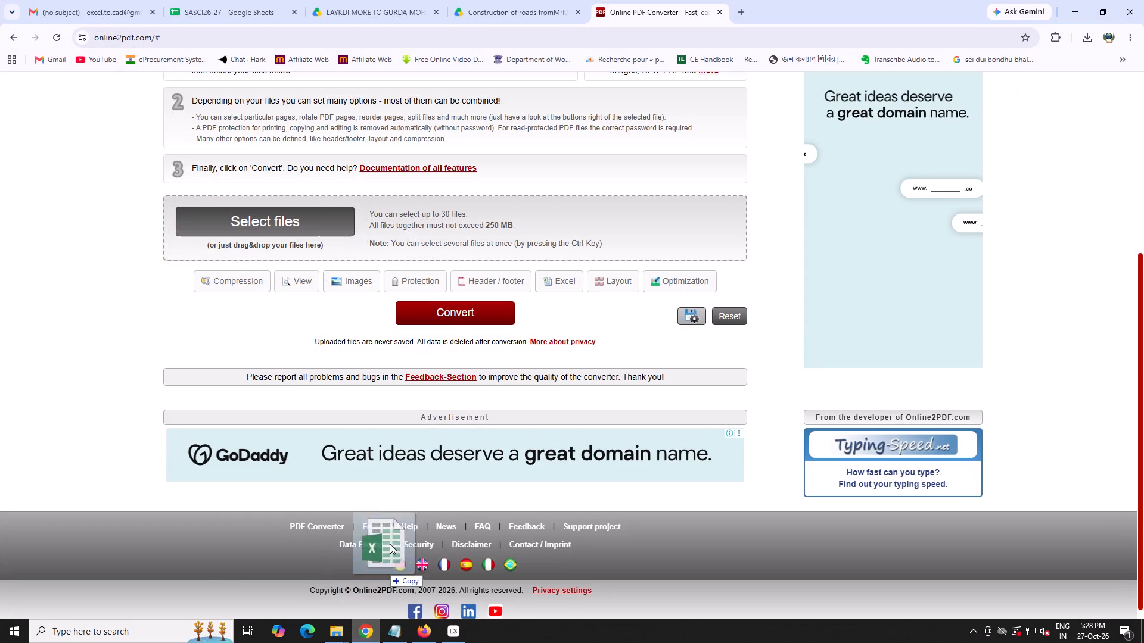
drag(390, 544, 423, 372)
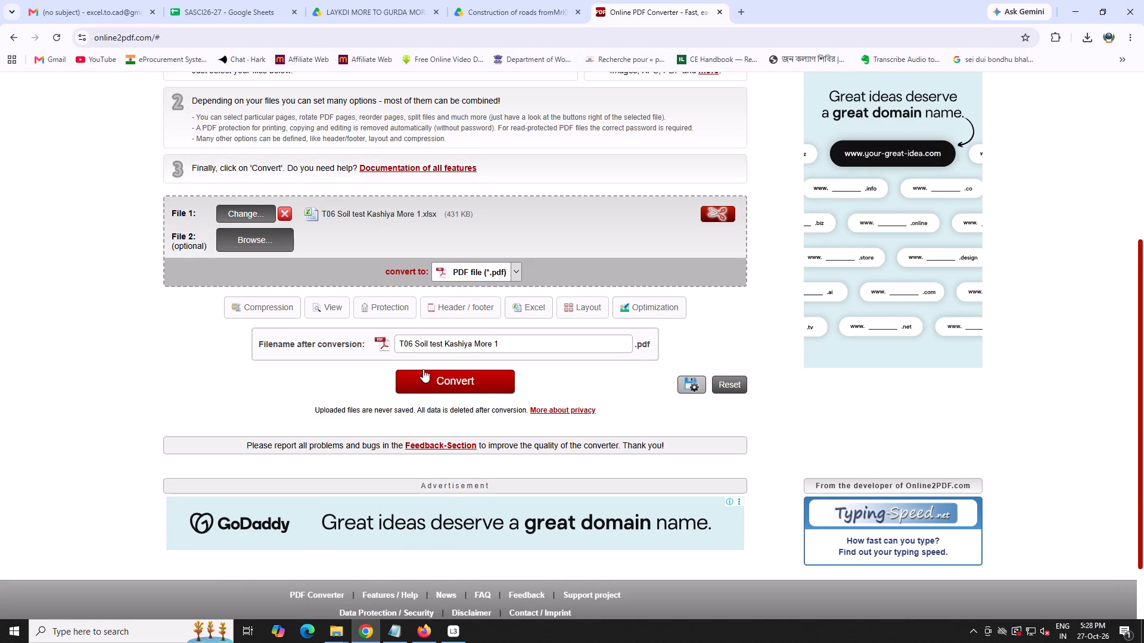
click(429, 375)
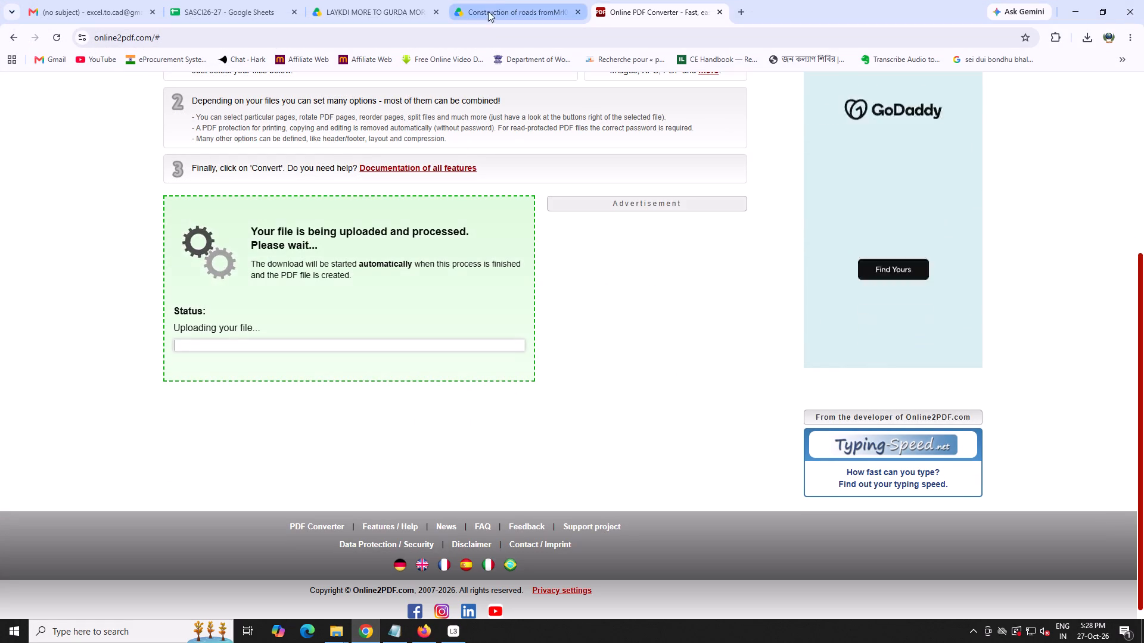
Close the LAYKDI MORE and Kalipur To Damodarpur Google Drive pages and minimize Chrome.
click(418, 11)
click(433, 15)
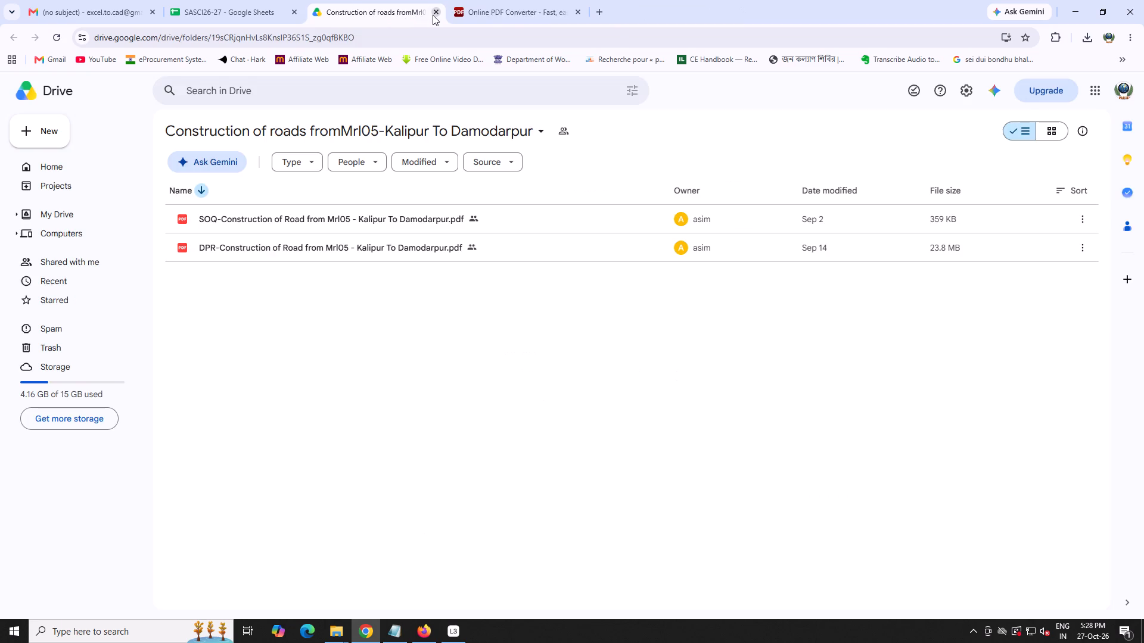
click(433, 15)
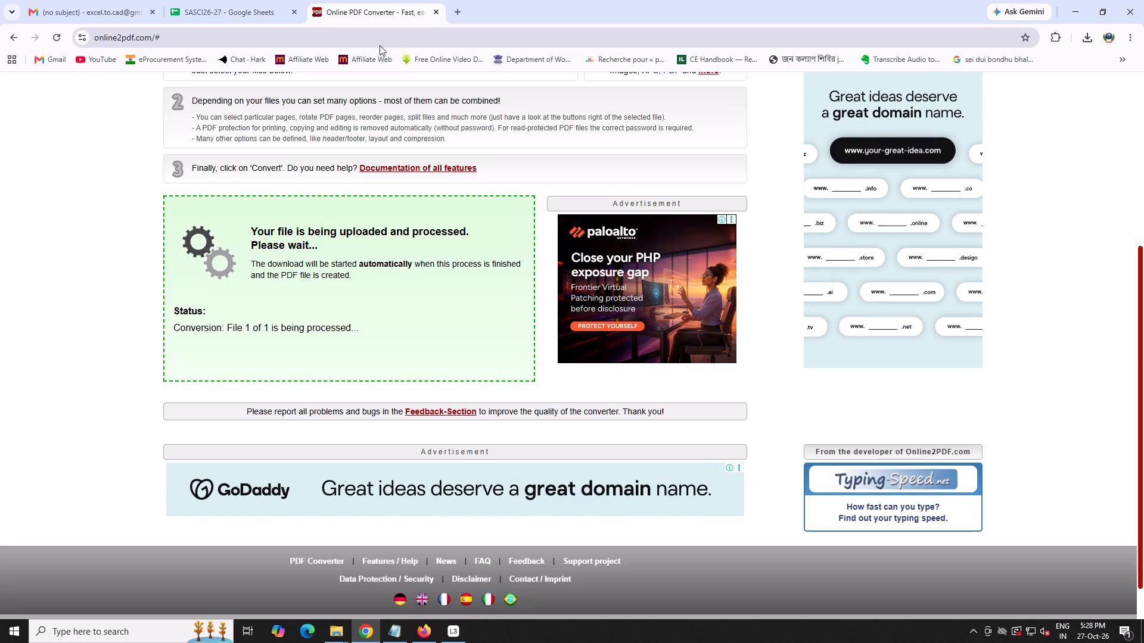
click(1075, 0)
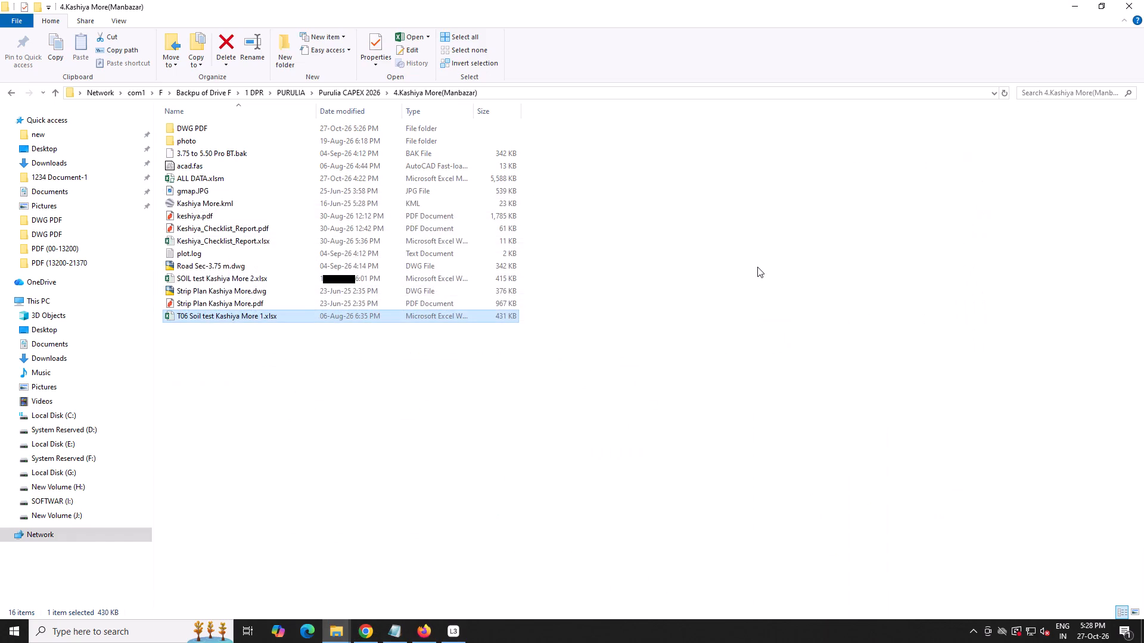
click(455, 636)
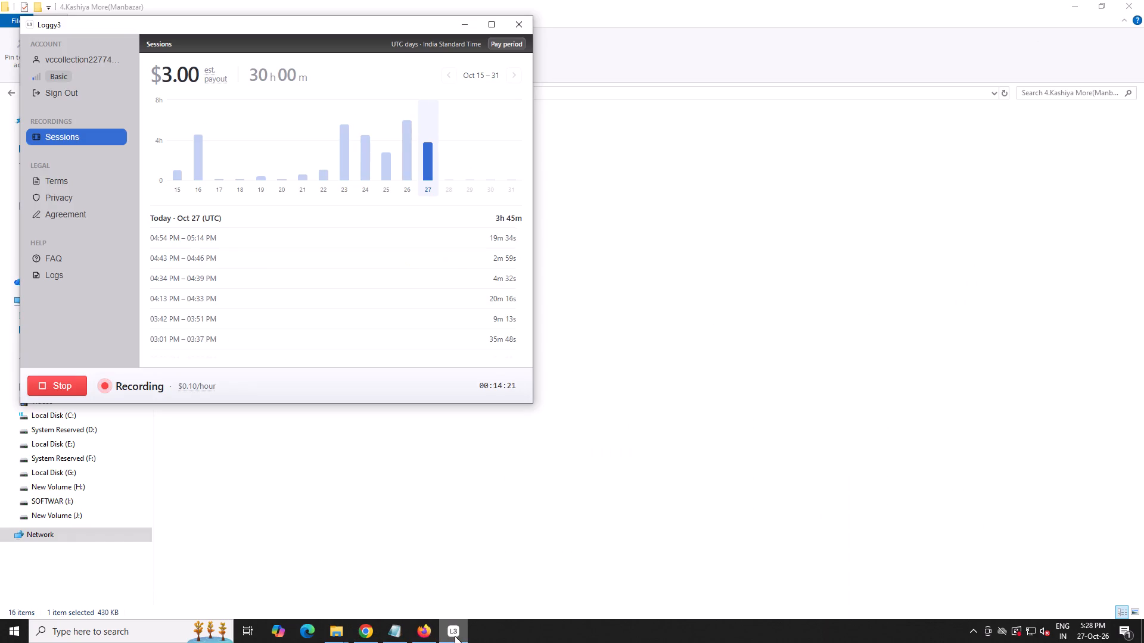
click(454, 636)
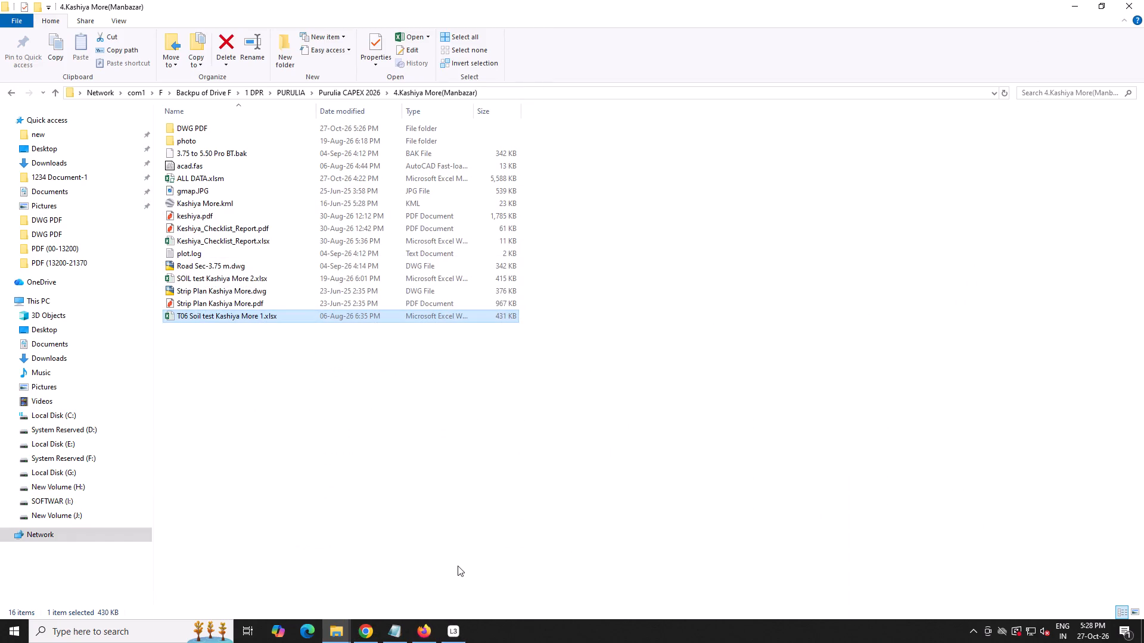
Move Strip Plan Kashiya More.pdf into the project's DWG PDF folder.
click(217, 302)
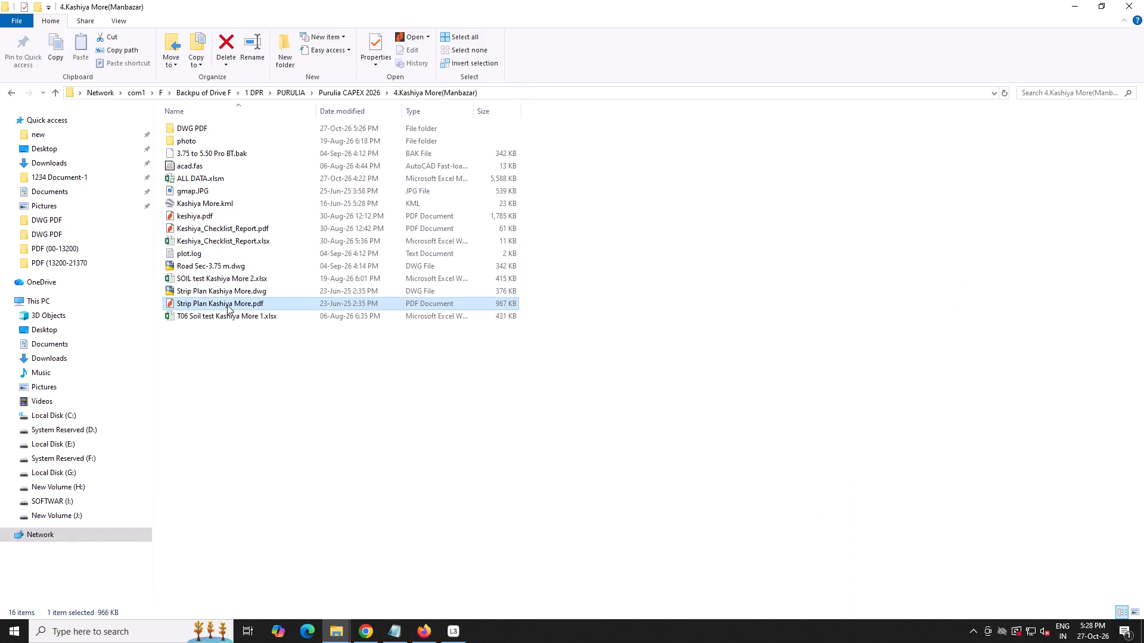
drag(228, 306, 258, 126)
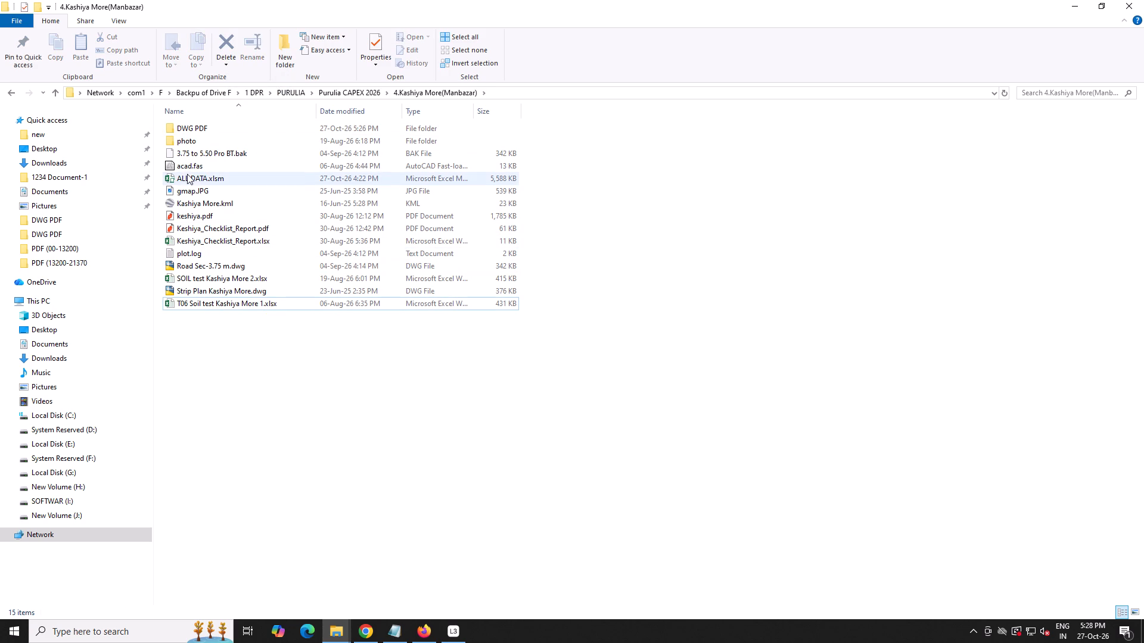
double_click(183, 145)
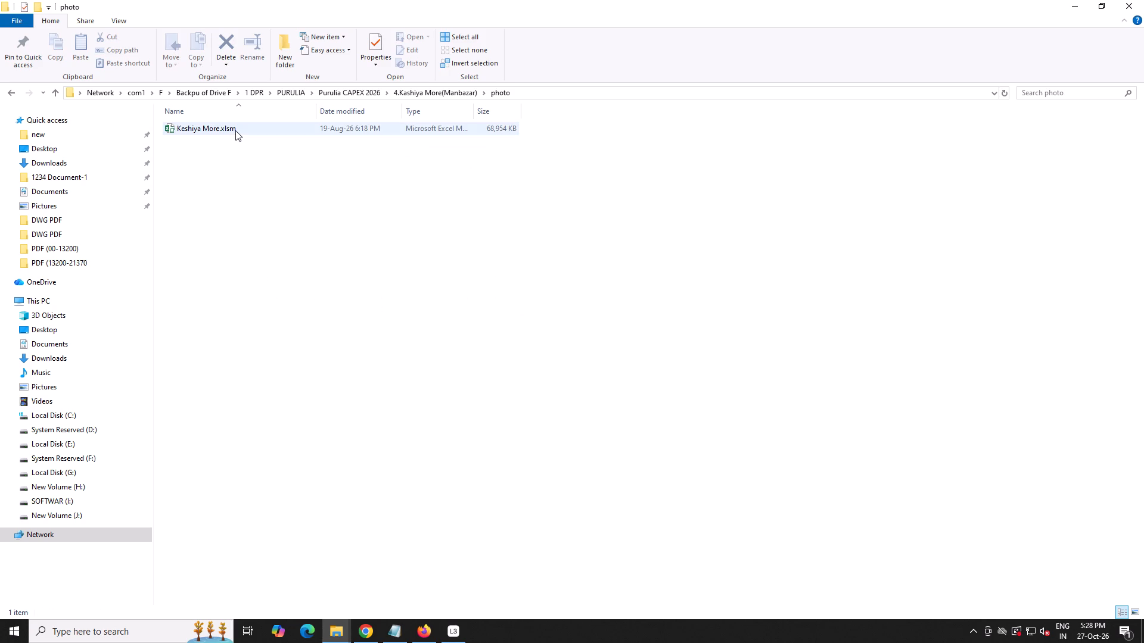
double_click(235, 130)
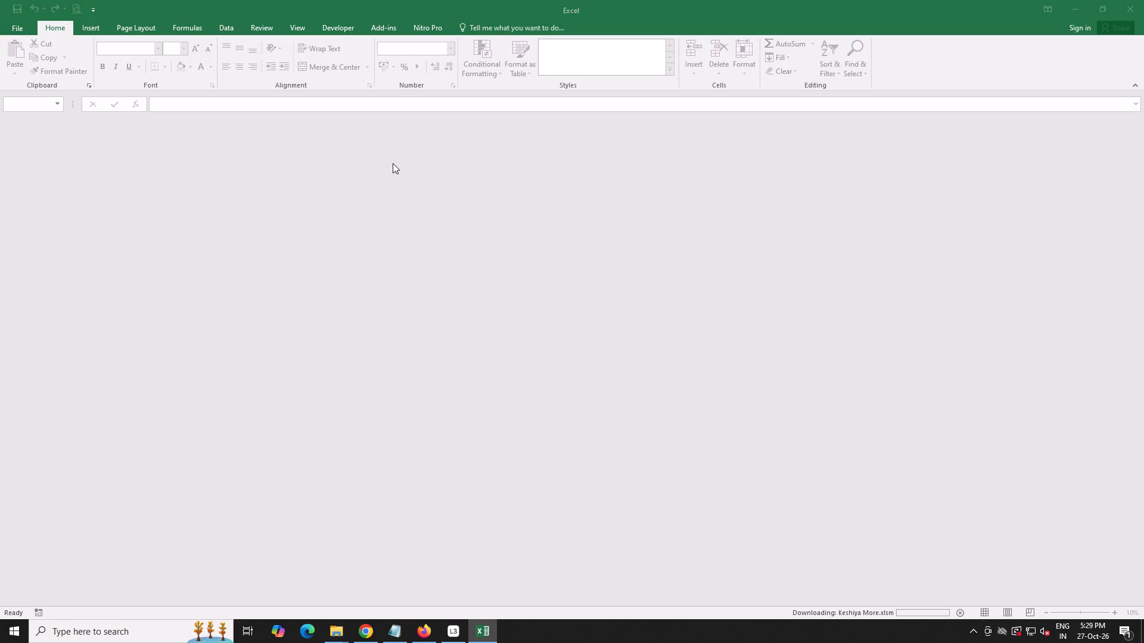
click(707, 185)
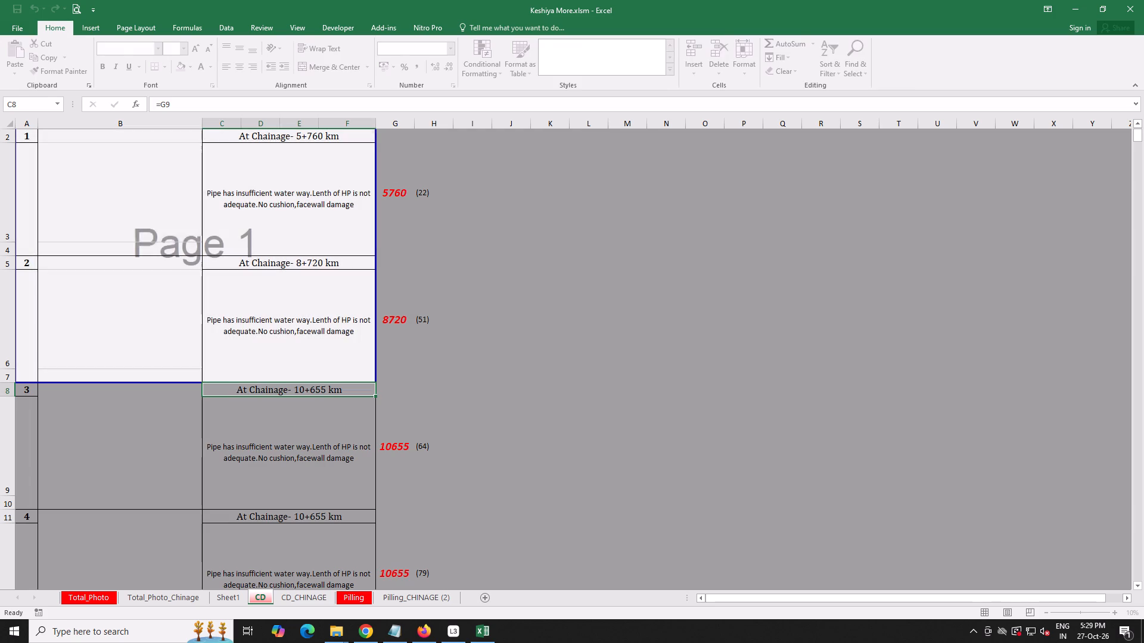
click(598, 435)
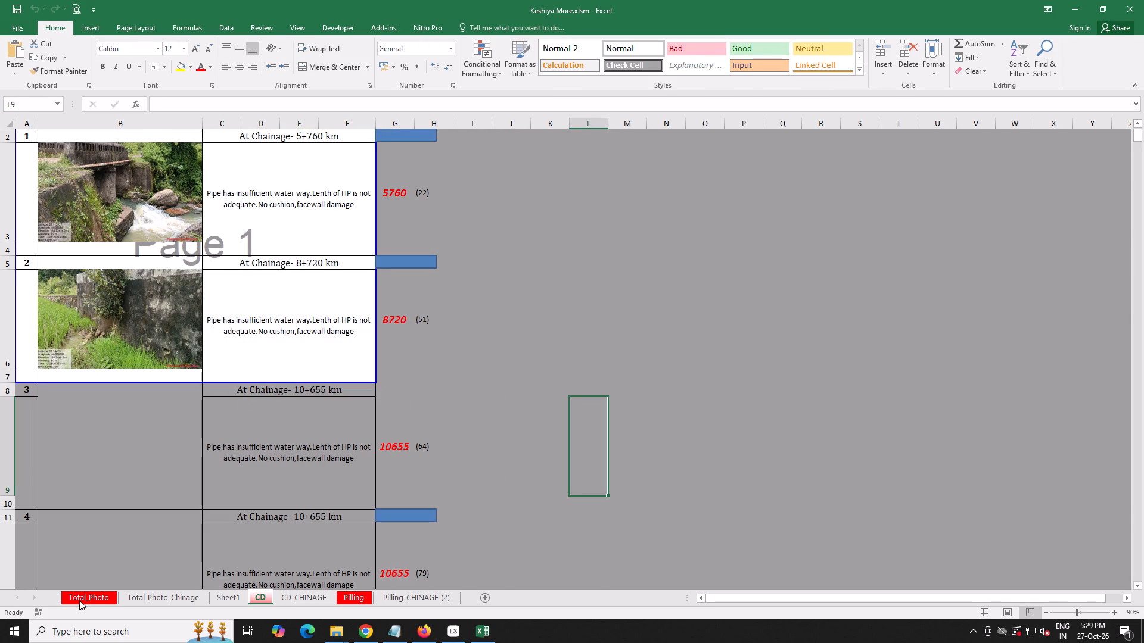
click(79, 600)
scroll(194, 567, down, 17)
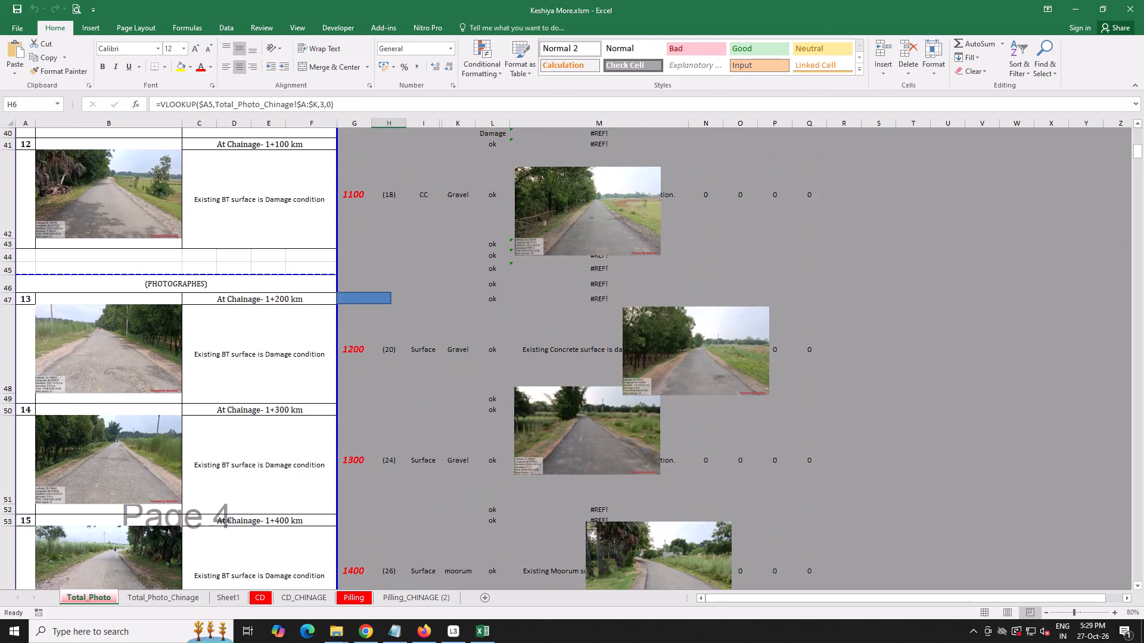
scroll(194, 569, down, 20)
scroll(194, 569, down, 8)
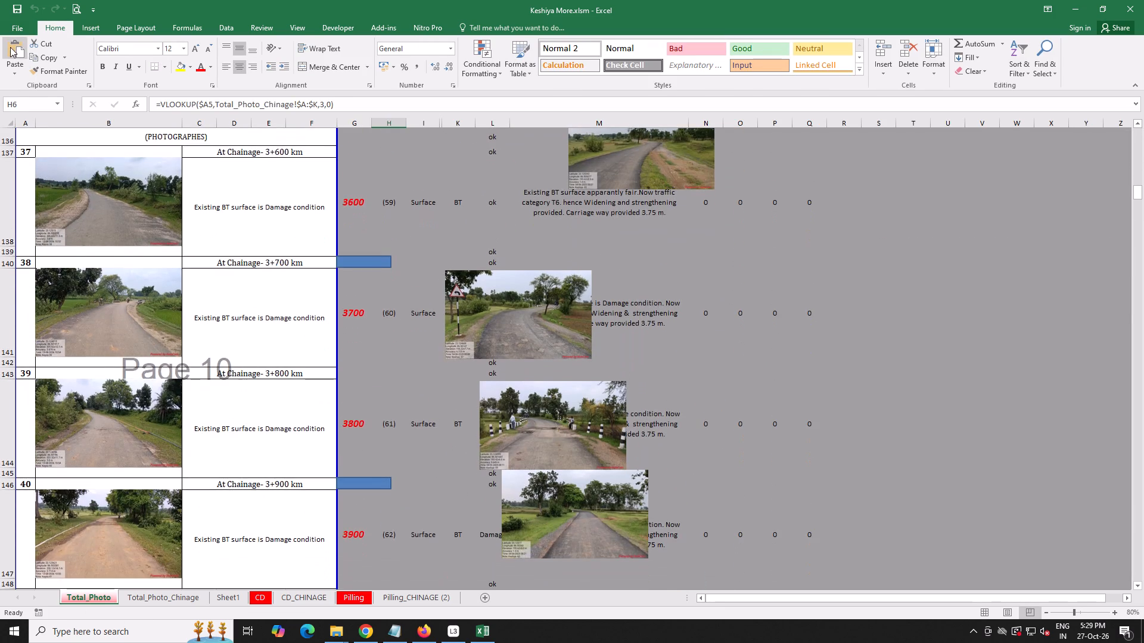
Export the Total_Photo sheet as a PDF named photo in the photo folder, closing the resulting PDF and the workbook.
click(22, 24)
click(34, 211)
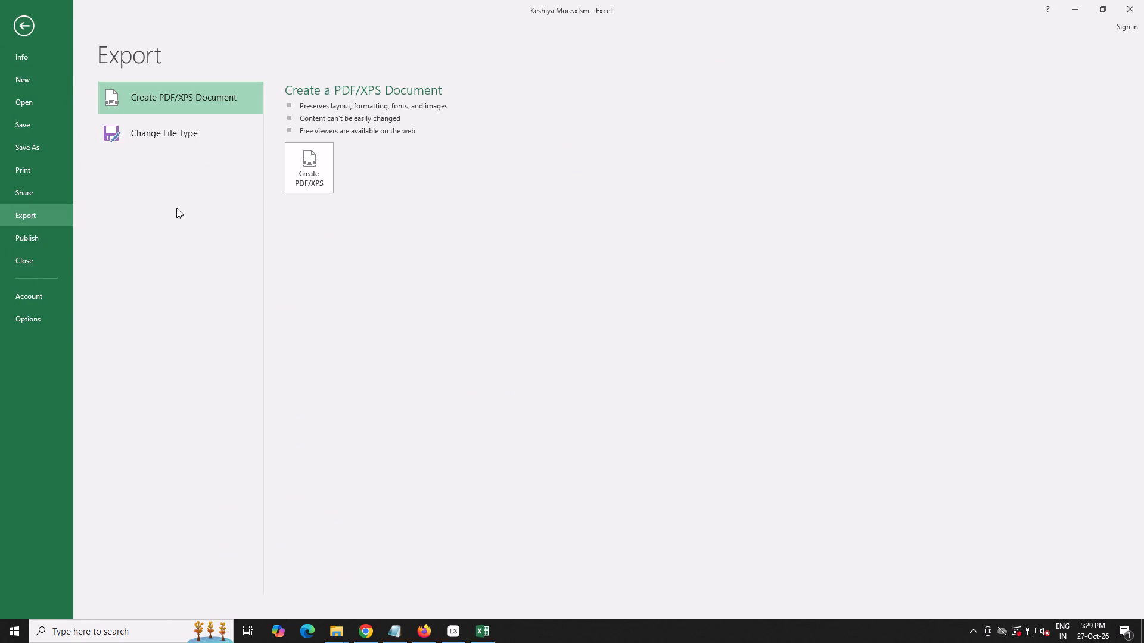
click(307, 166)
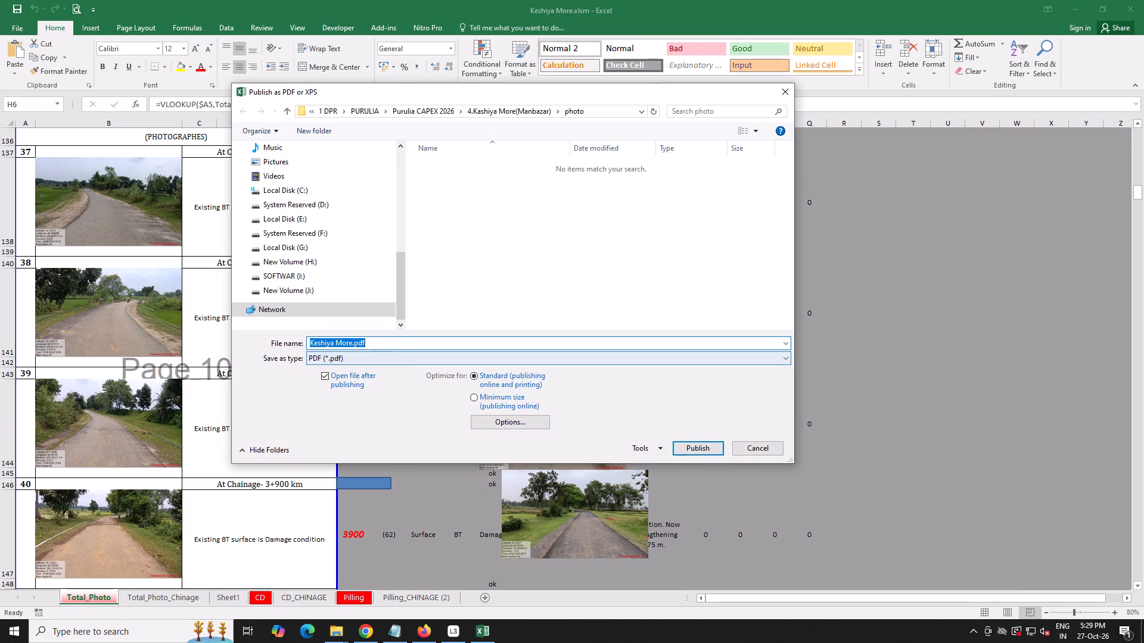
drag(394, 344, 181, 344)
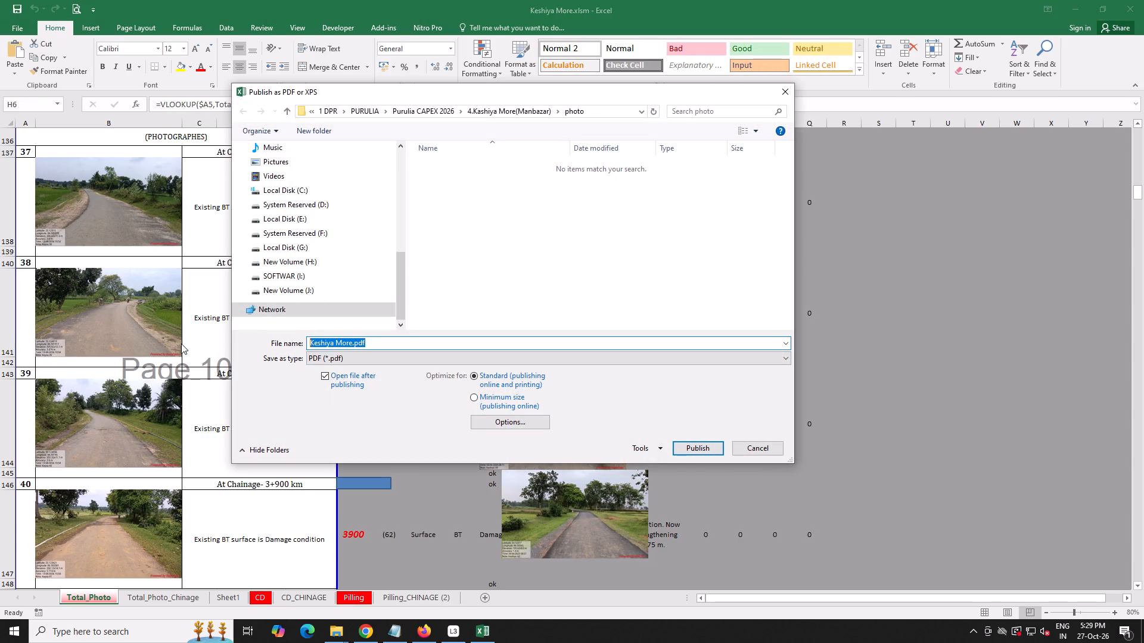
text(photo)
click(682, 447)
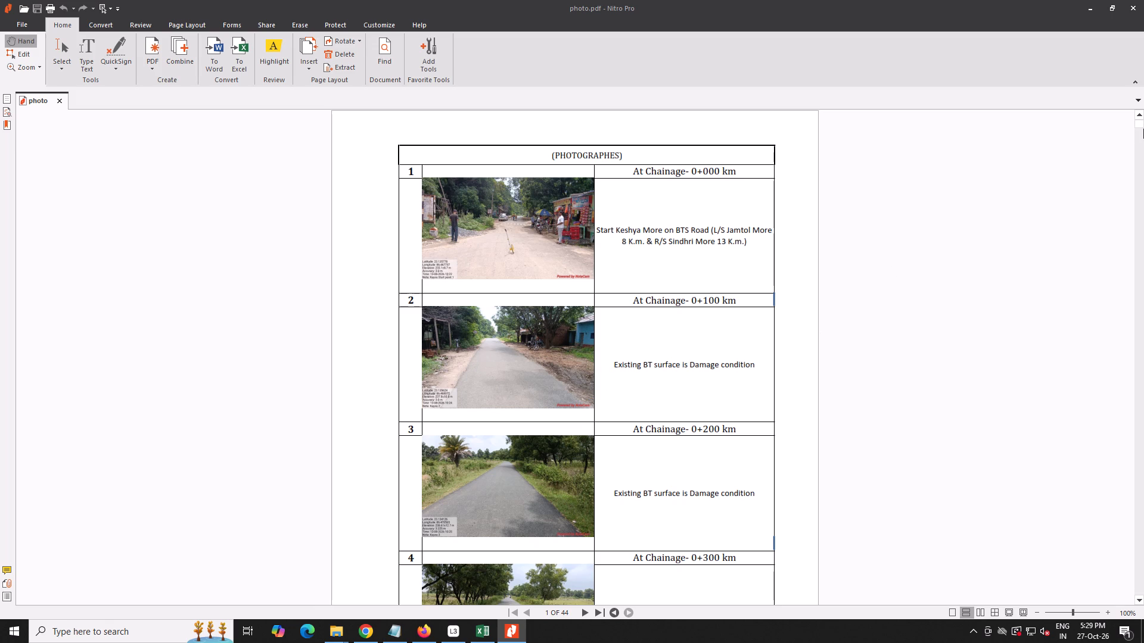
click(1129, 2)
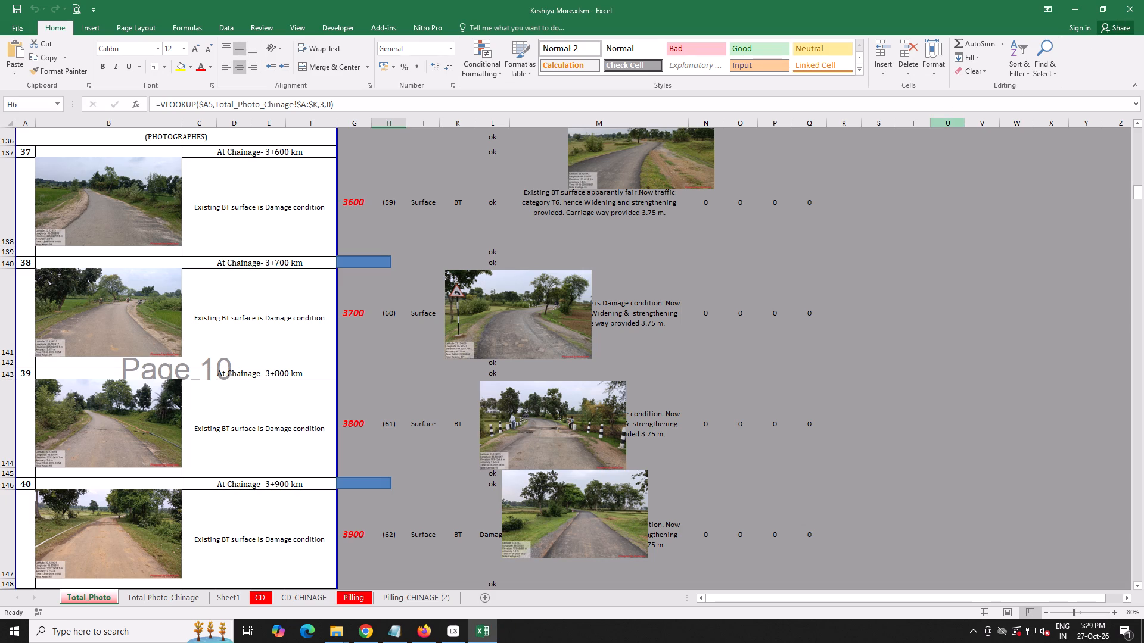
click(800, 314)
click(1143, 0)
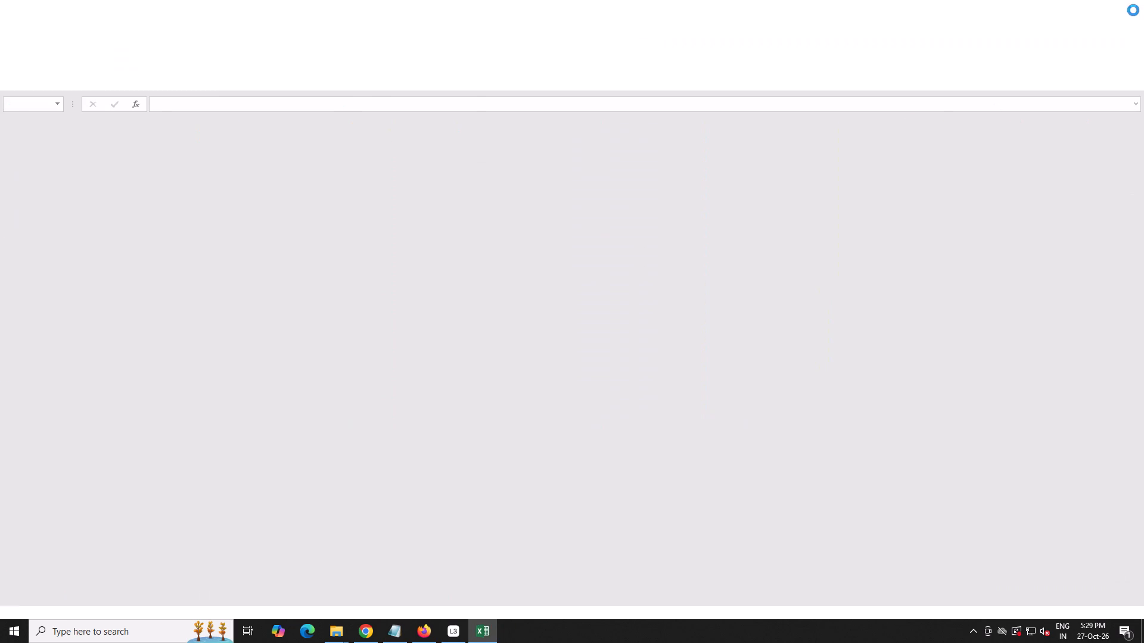
Move photo.pdf from the photo folder into the Kashiya More project's DWG PDF folder.
click(319, 143)
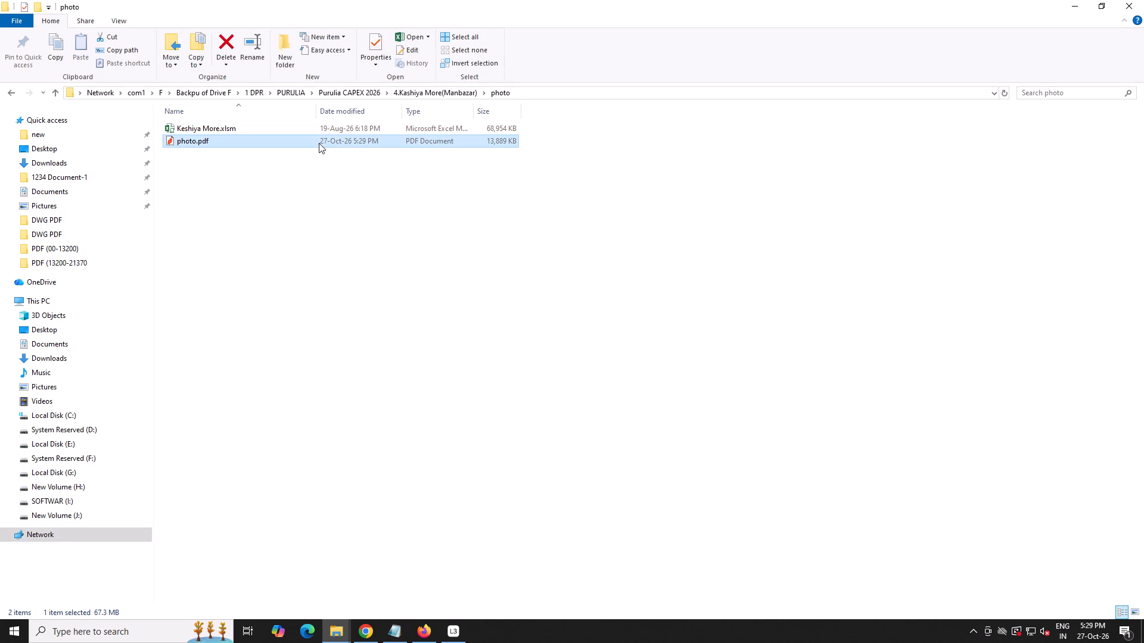
right_click(319, 143)
click(355, 406)
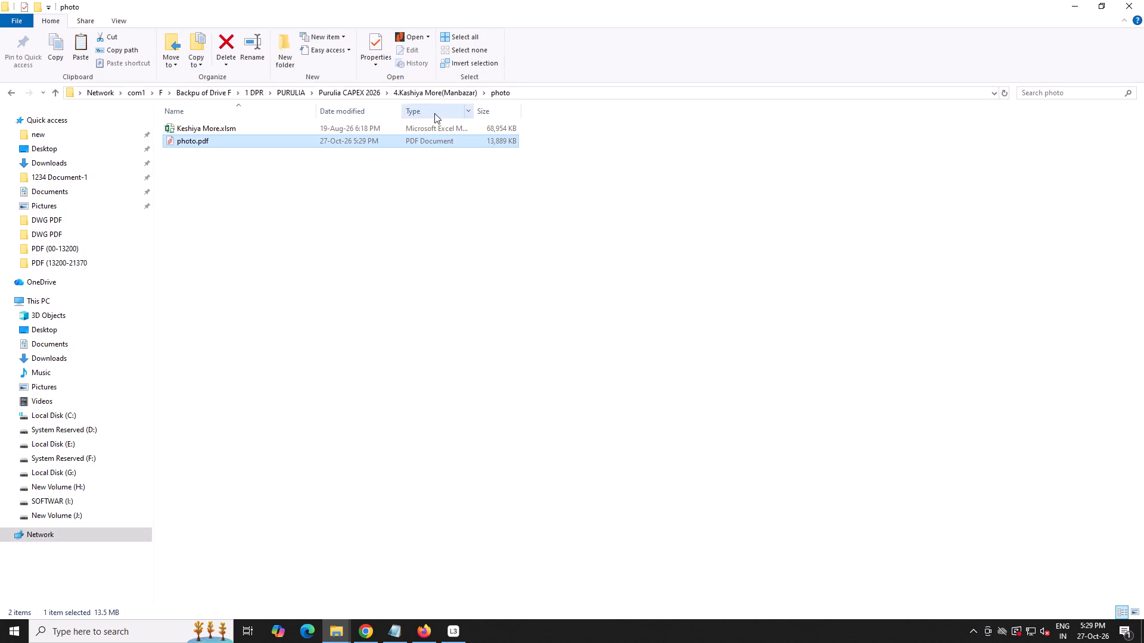
click(434, 98)
double_click(259, 132)
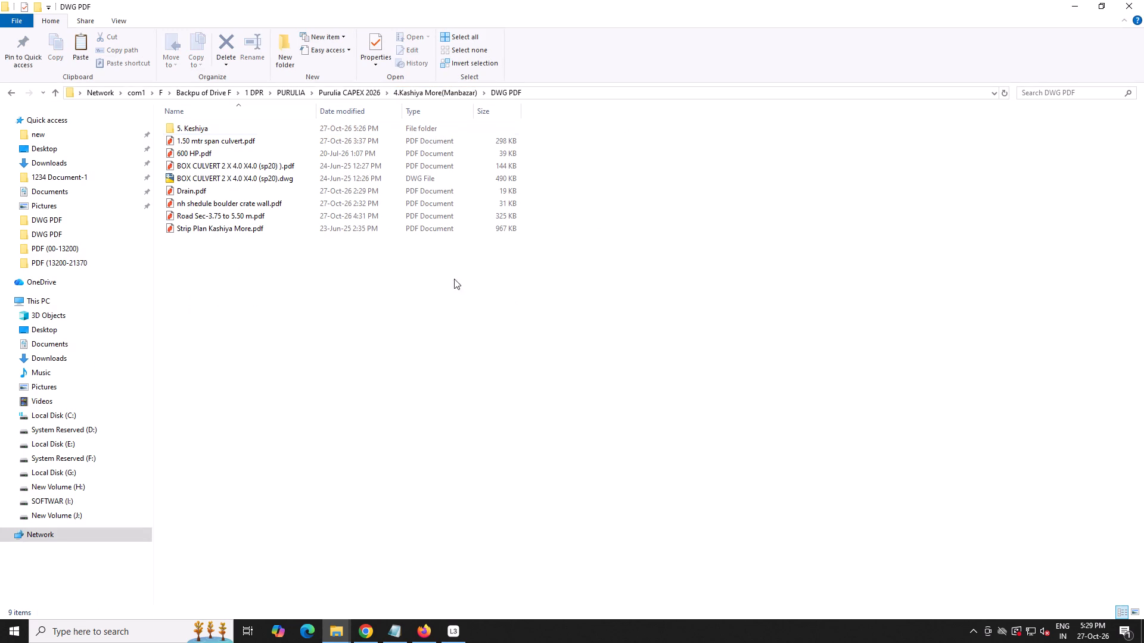
right_click(496, 309)
click(534, 389)
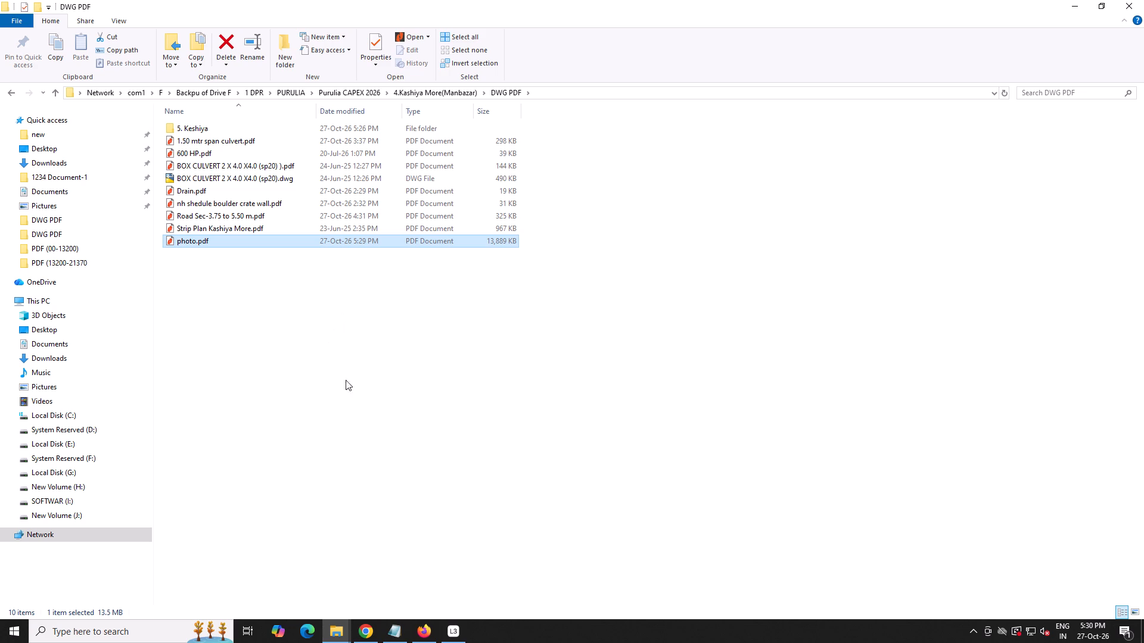
Move T06 Soil test Kashiya More 1.pdf from the Downloads folder into the Kashiya More project's DWG PDF folder.
click(359, 637)
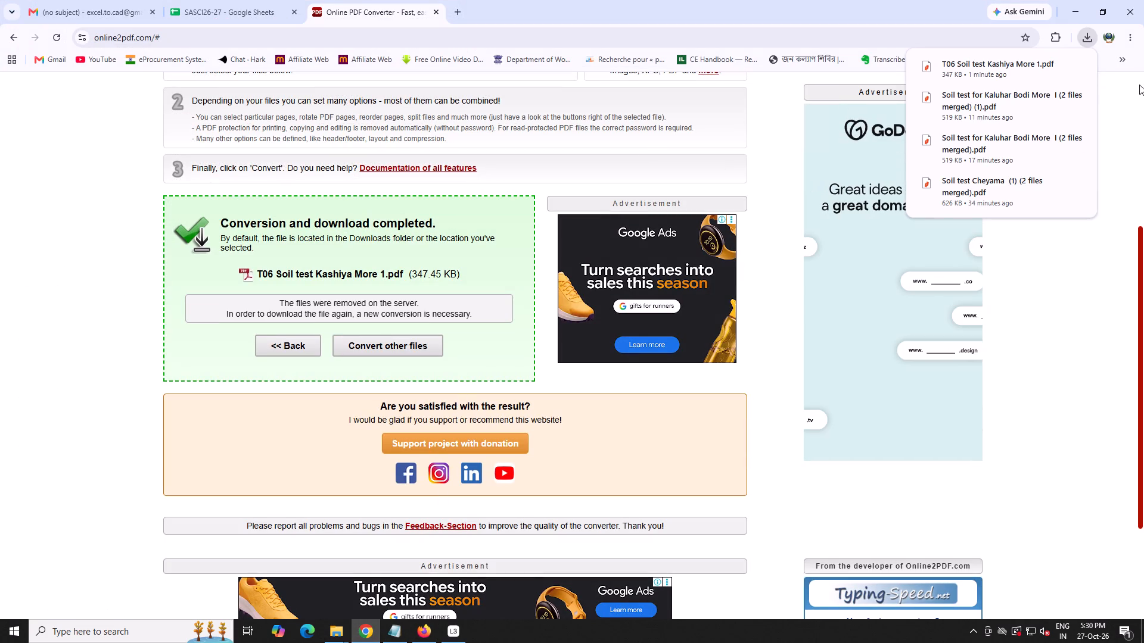
click(1054, 65)
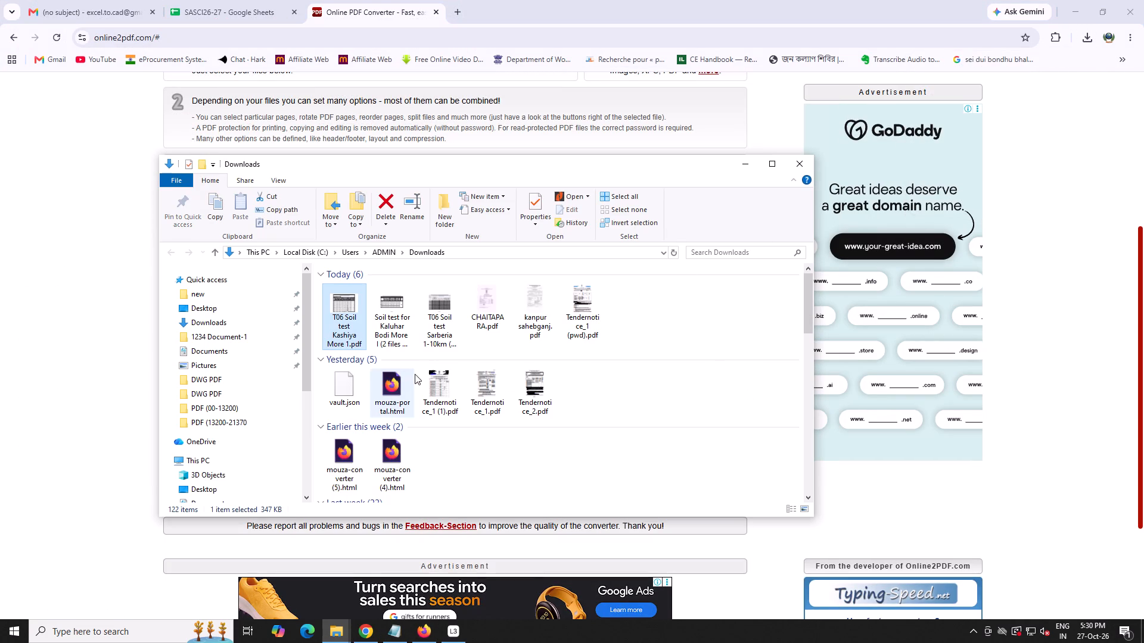
key(ctrl+x)
click(330, 632)
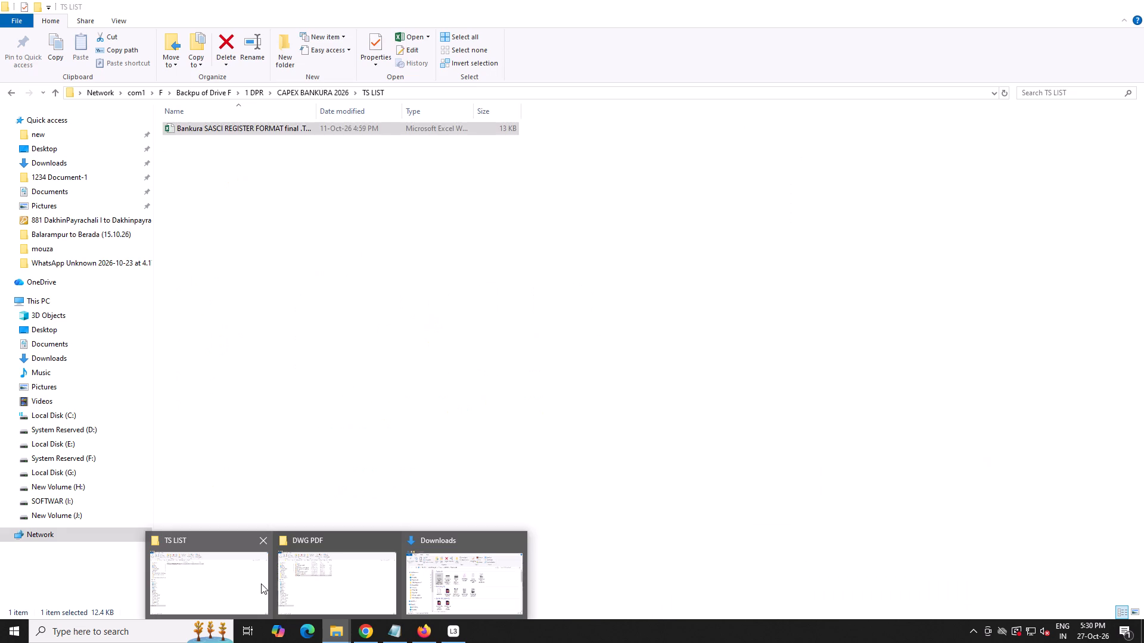
click(340, 583)
click(333, 313)
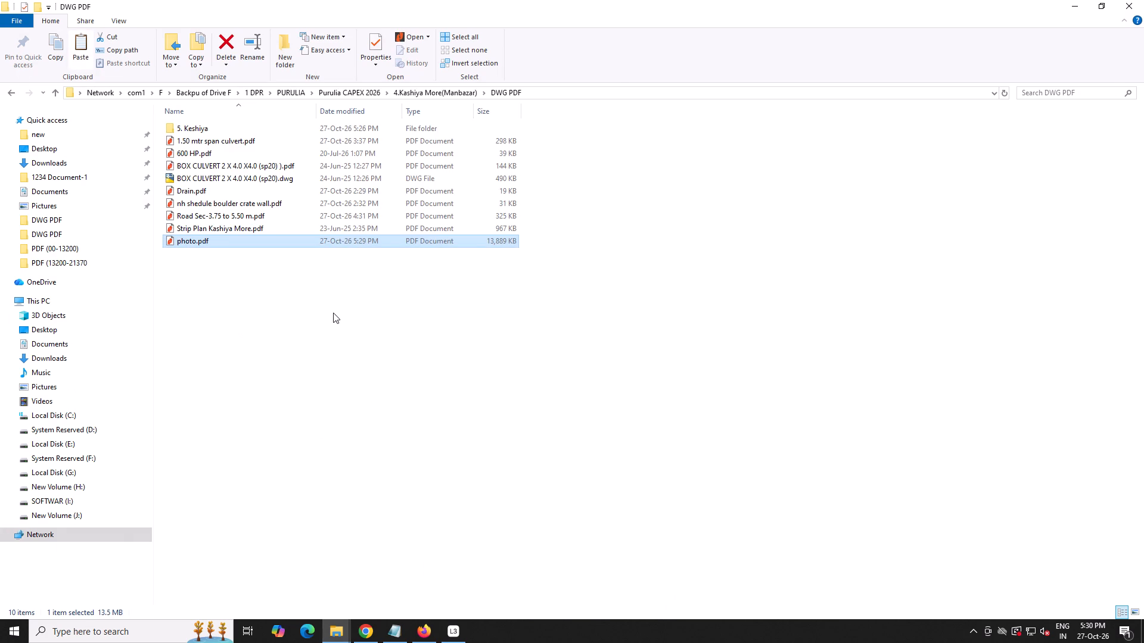
key(ctrl+v)
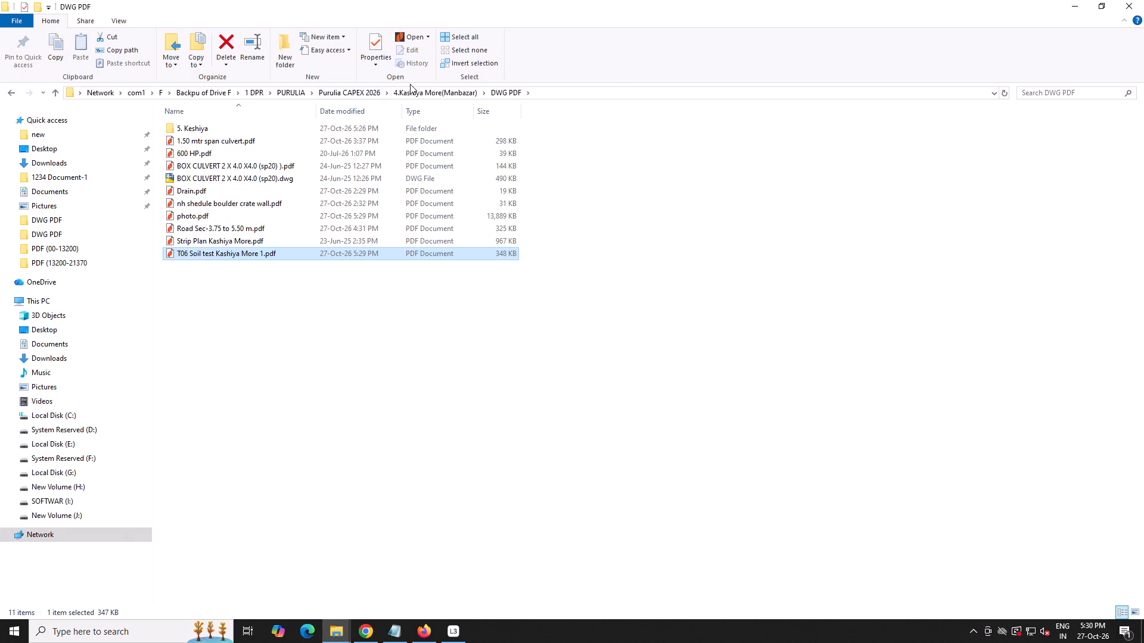
Open keshiya.pdf from the 4.Kashiya More(Manbazar) folder, examine its cover, contents and last page, and close it.
click(419, 86)
click(416, 93)
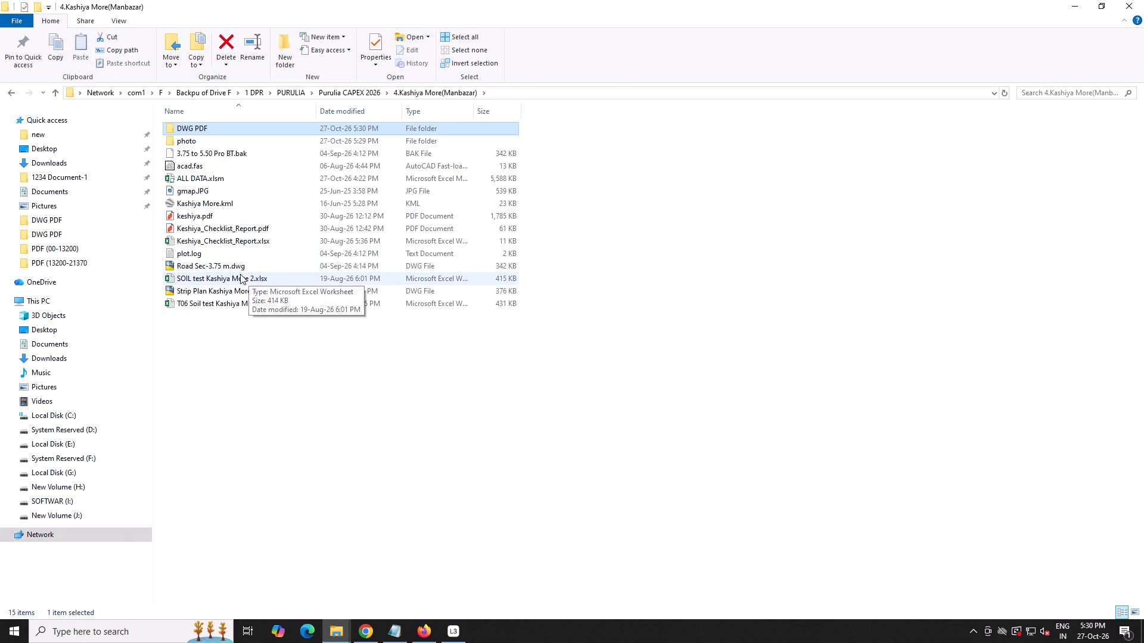
click(244, 229)
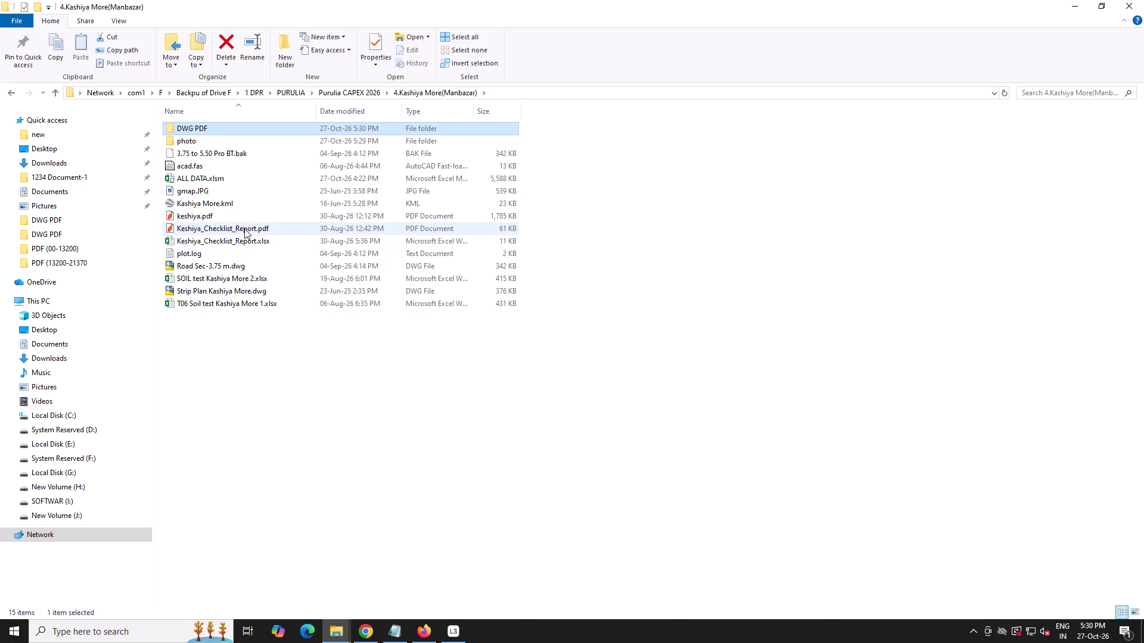
click(245, 239)
click(247, 217)
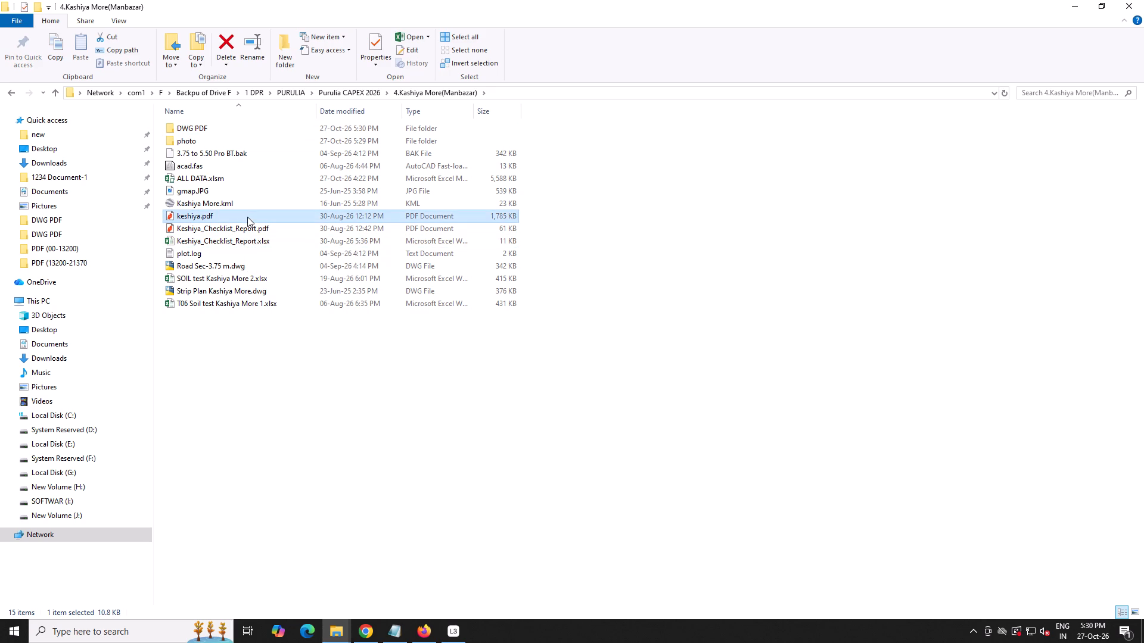
double_click(247, 217)
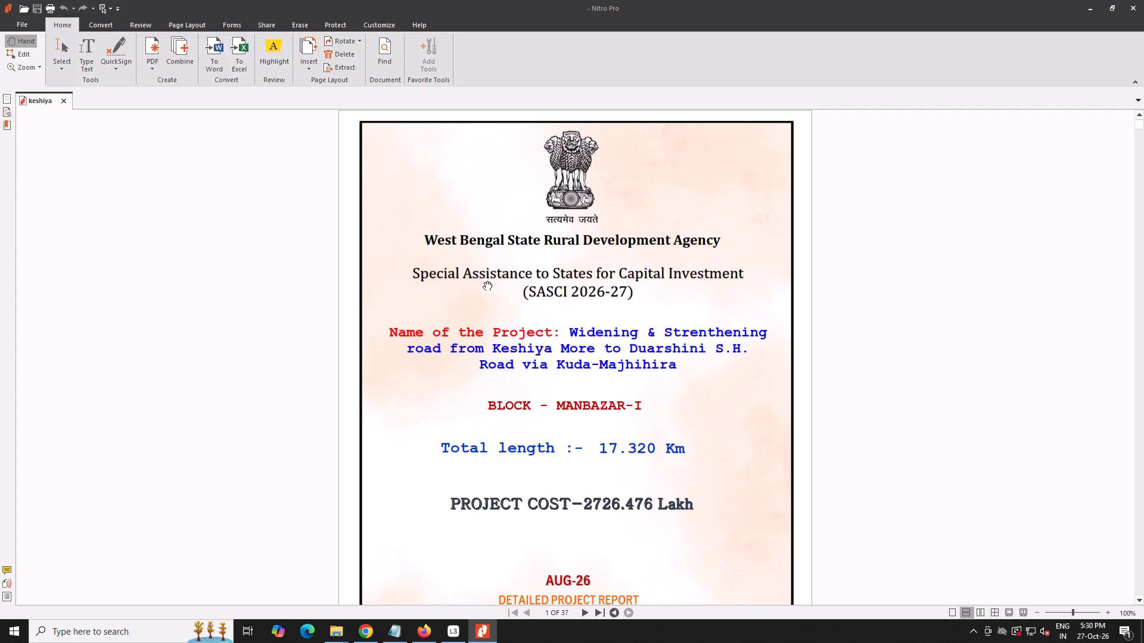
scroll(500, 280, down, 3)
scroll(502, 283, up, 3)
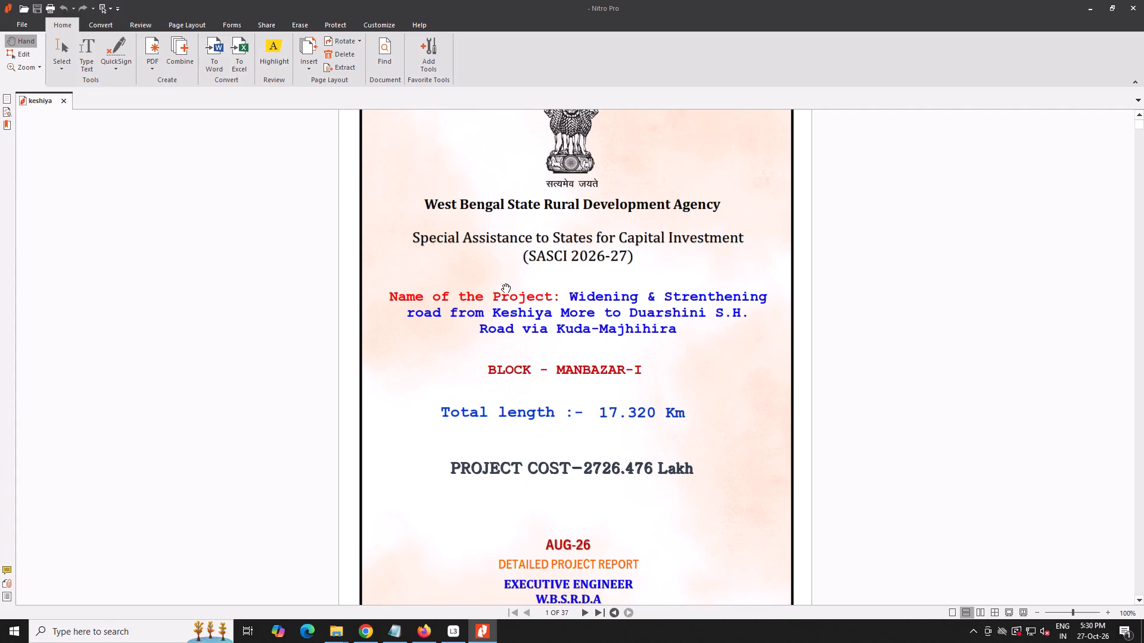
scroll(506, 292, down, 18)
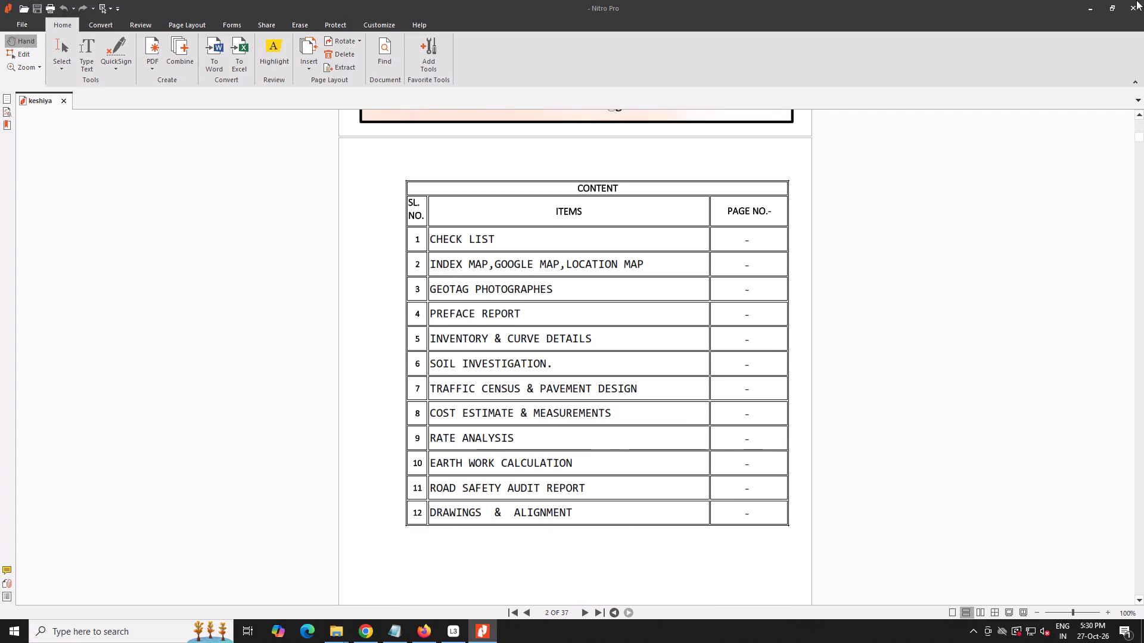
scroll(496, 391, down, 17)
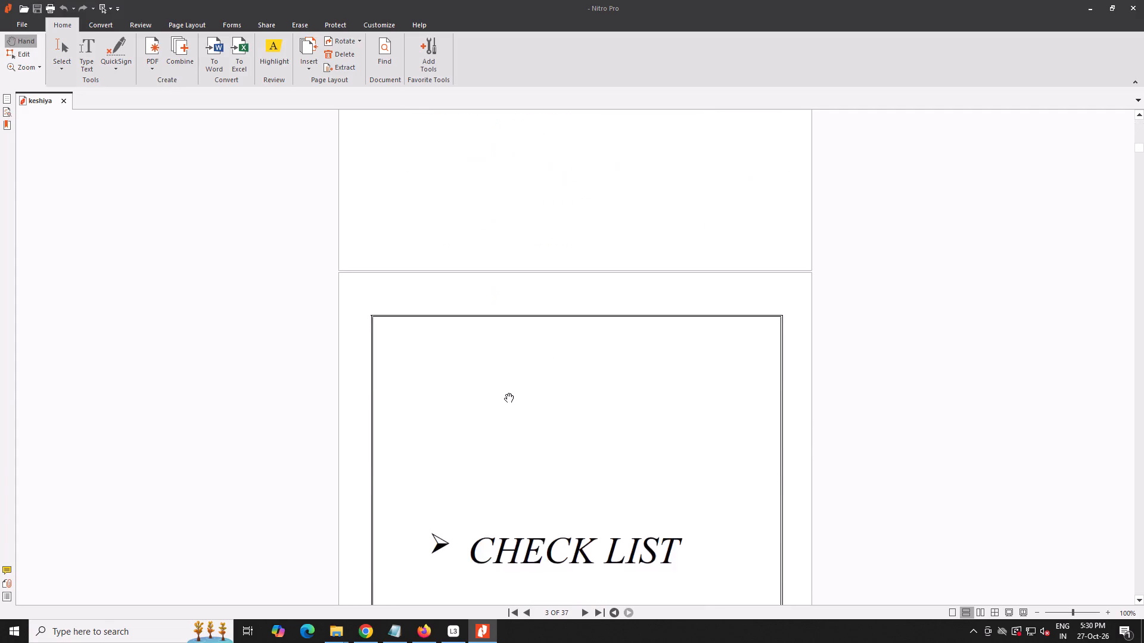
scroll(505, 393, down, 10)
click(594, 616)
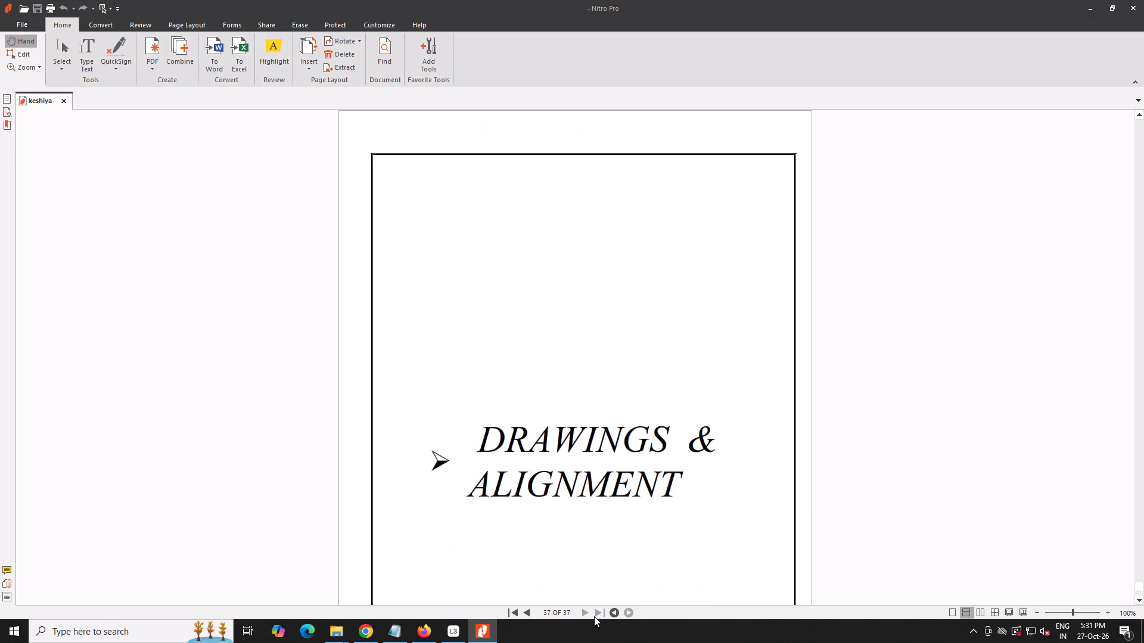
scroll(580, 498, down, 6)
click(1131, 5)
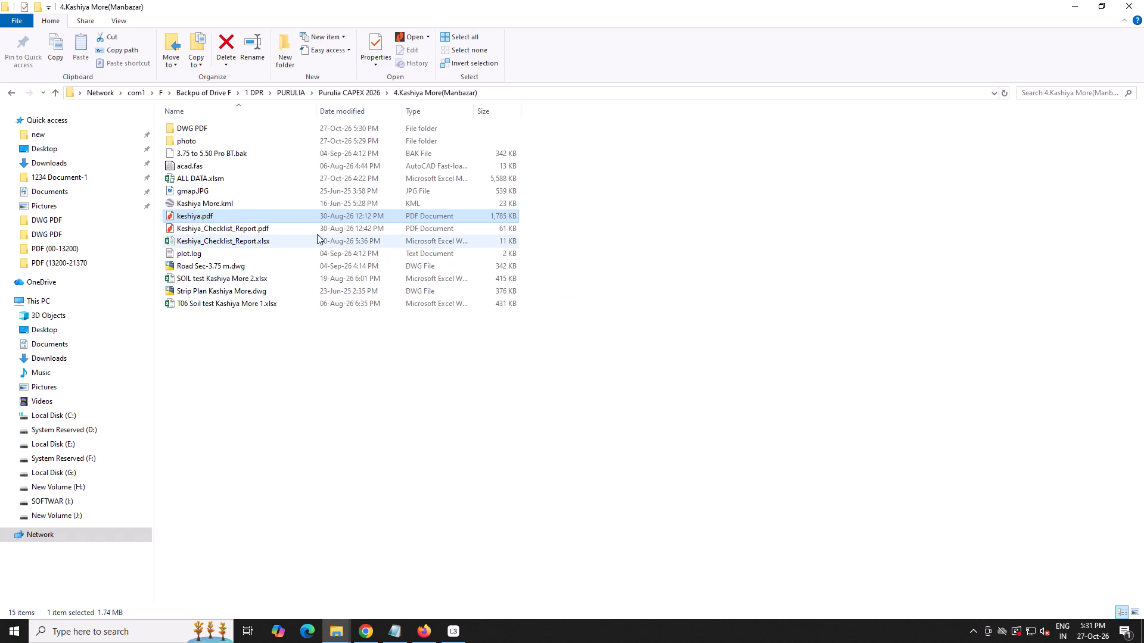
Move keshiya.pdf from the project folder into its DWG PDF subfolder.
drag(239, 216, 269, 124)
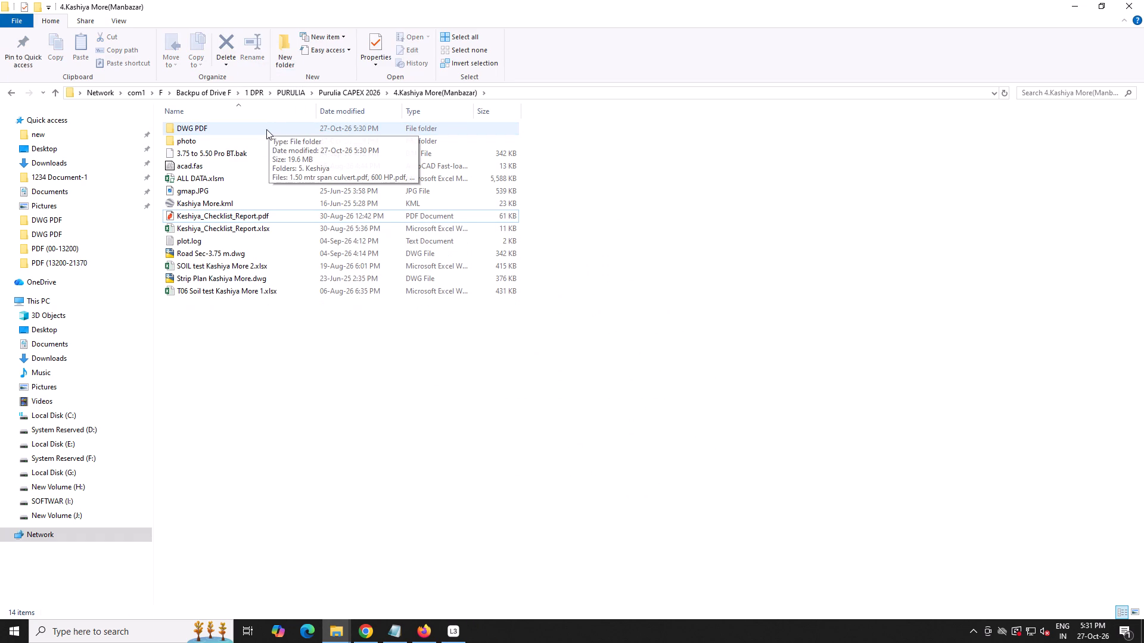
Duplicate keshiya.pdf inside the DWG PDF folder and rename the copy as DPR.
click(266, 129)
double_click(266, 129)
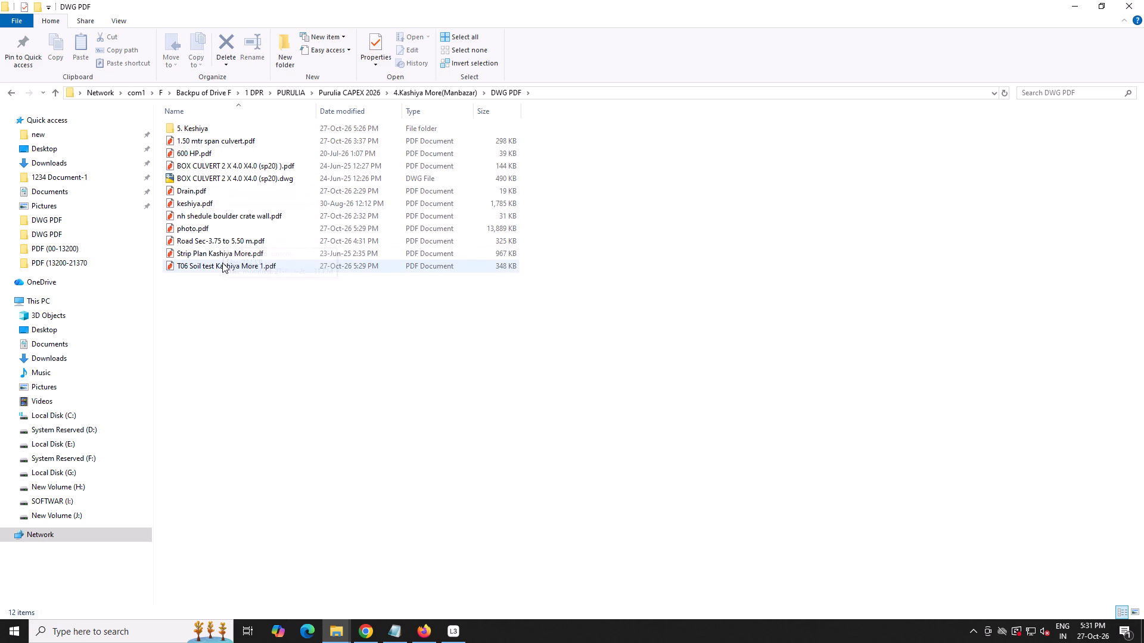
click(249, 201)
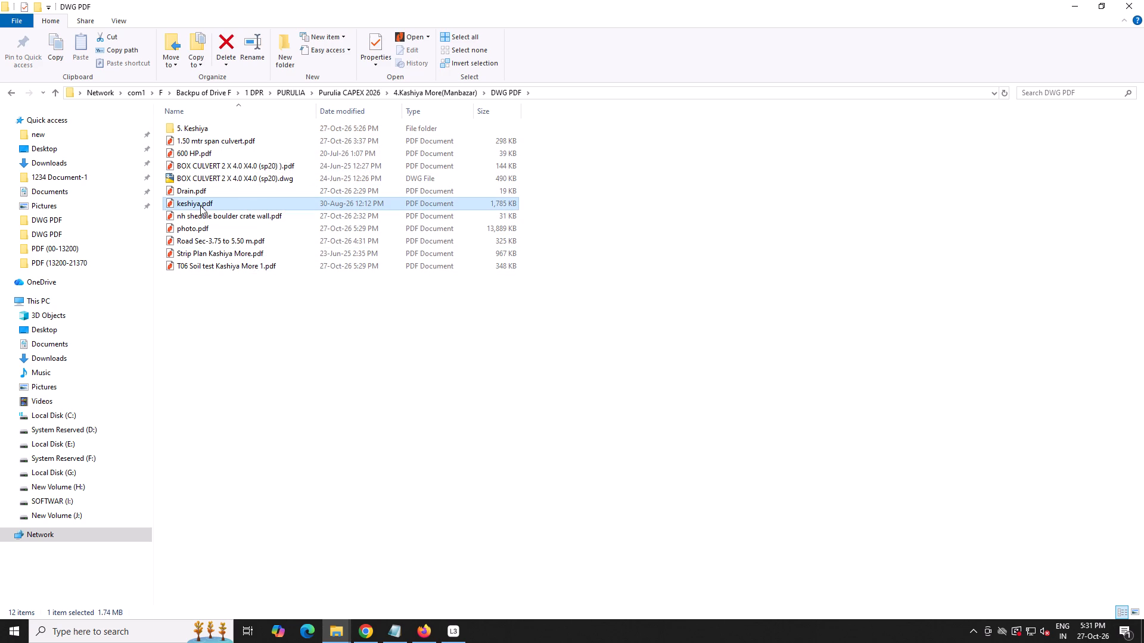
key(ctrl+c)
key(ctrl+v)
click(196, 204)
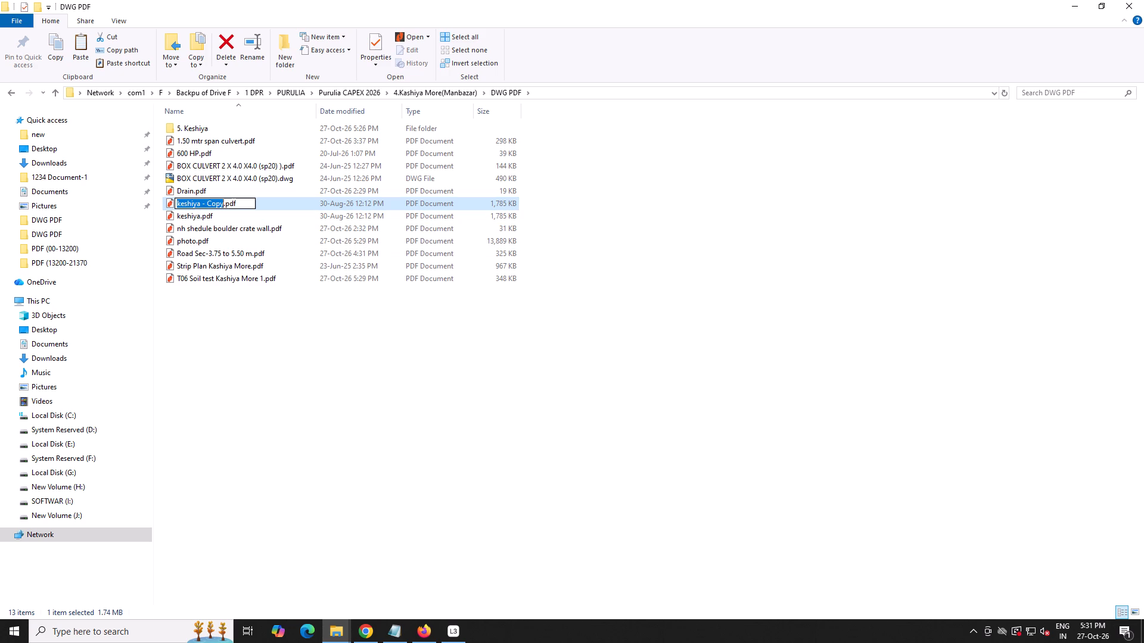
key(shift+d)
key(shift+p)
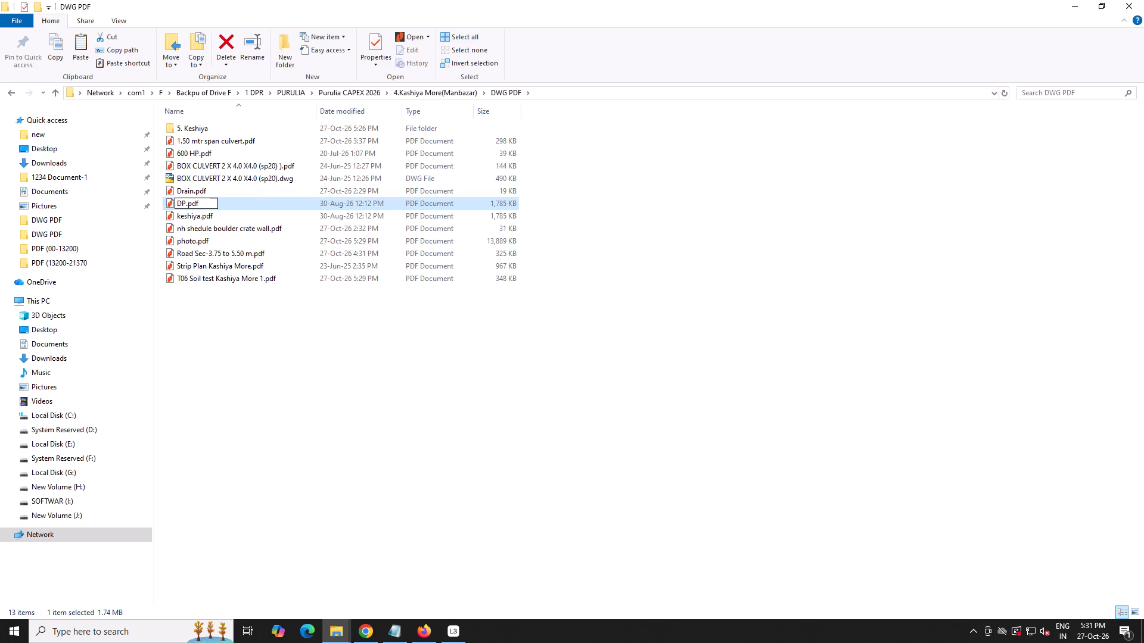
key(shift+r)
click(222, 286)
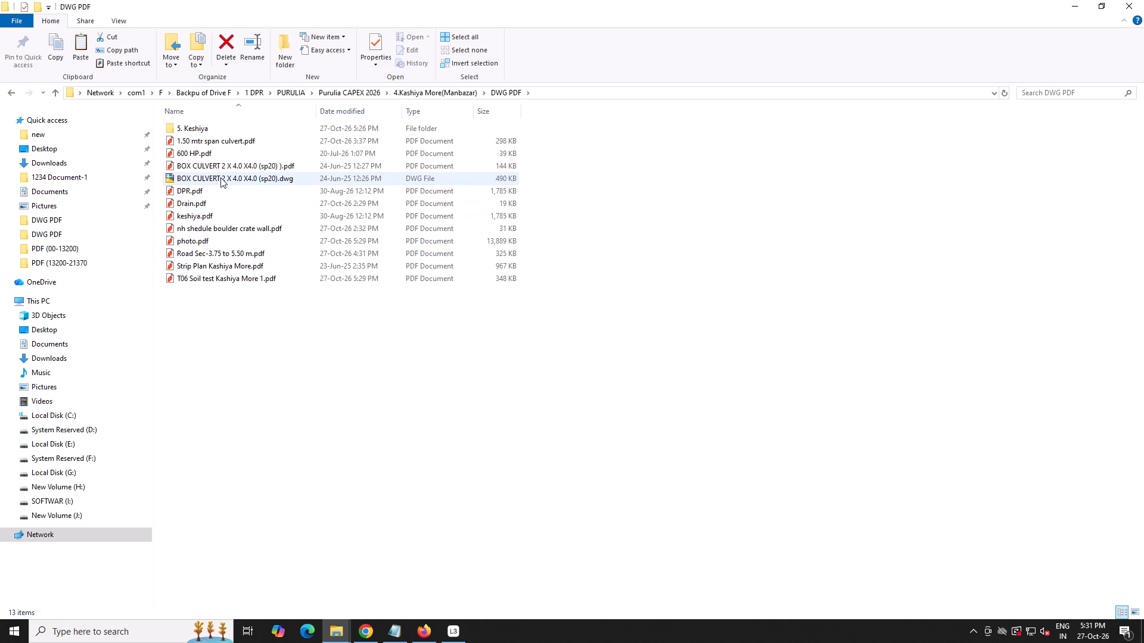
Open Keshiya_Checklist_Report.xlsx from the 4.Kashiya More(Manbazar) folder, dismissing the activation notice, and enable editing.
click(405, 92)
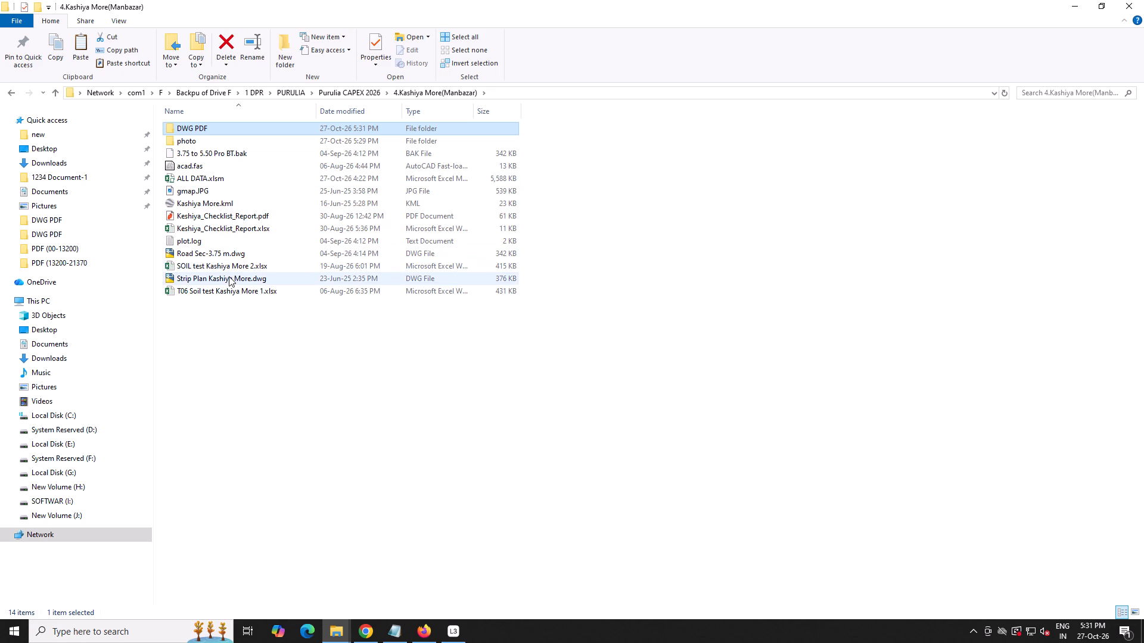
double_click(236, 226)
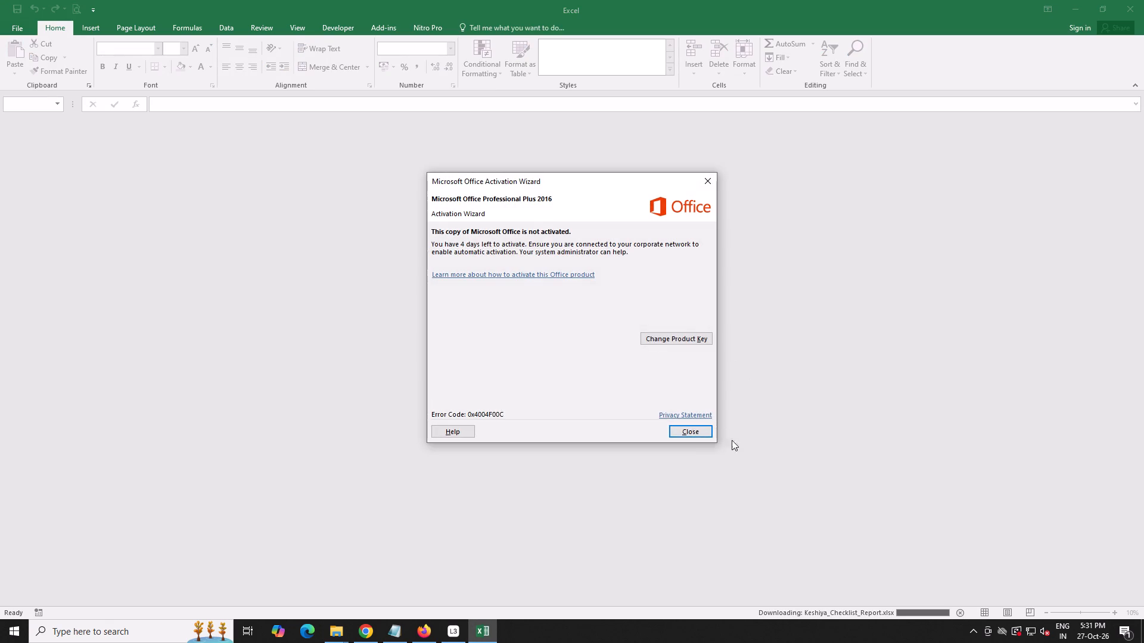
click(687, 429)
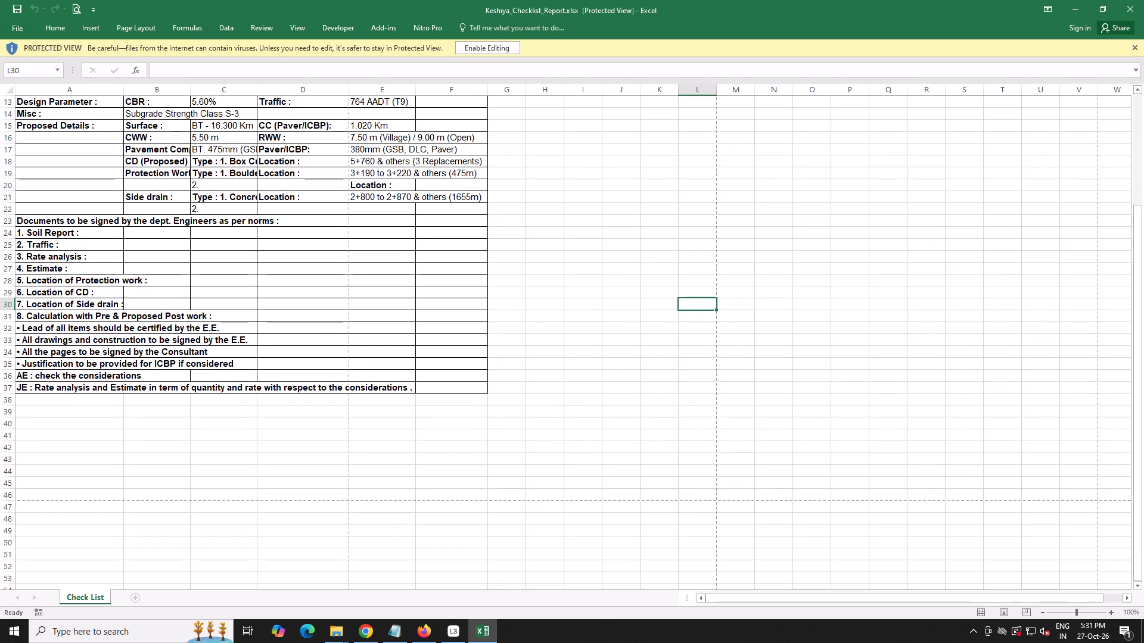
click(631, 430)
scroll(101, 570, up, 4)
scroll(167, 496, up, 4)
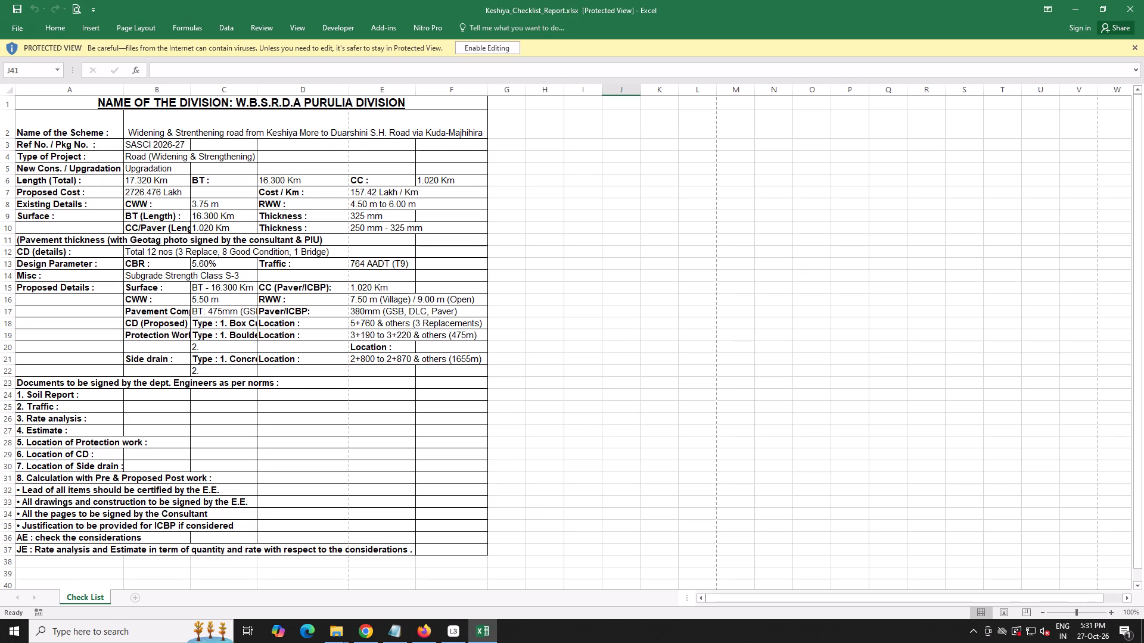
click(200, 111)
drag(545, 70, 95, 56)
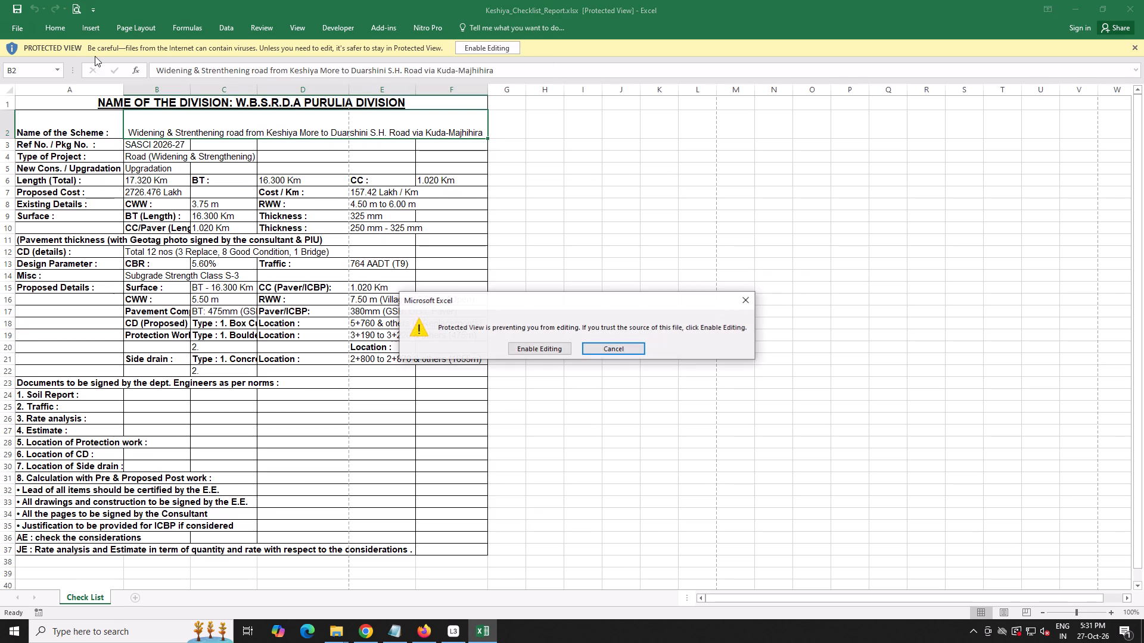
drag(95, 56, 99, 56)
click(545, 358)
click(541, 345)
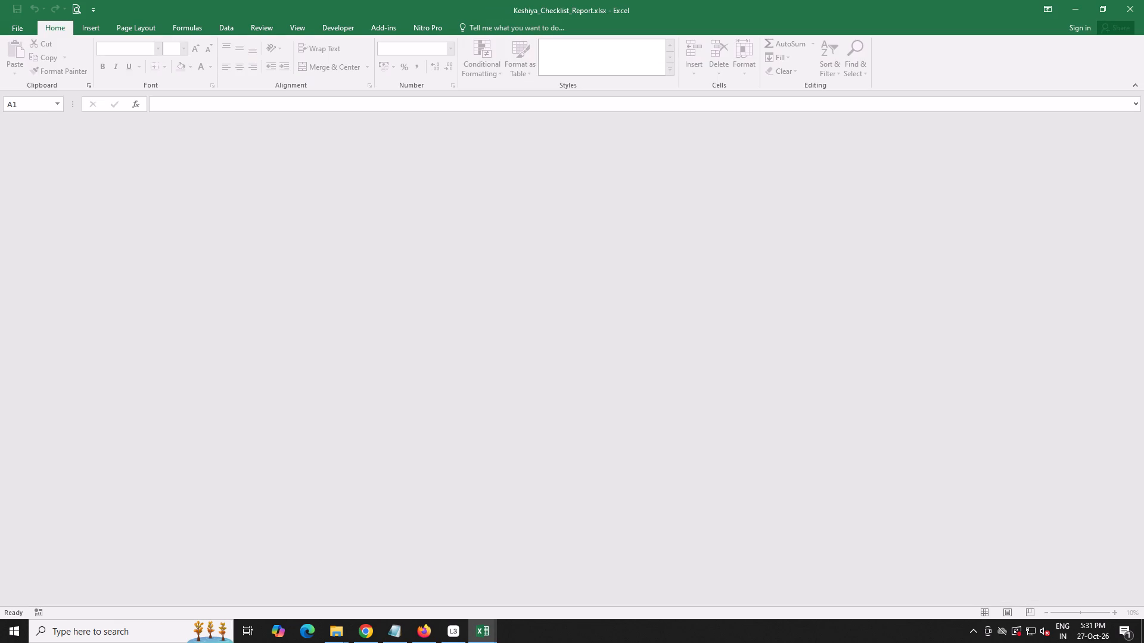
click(541, 345)
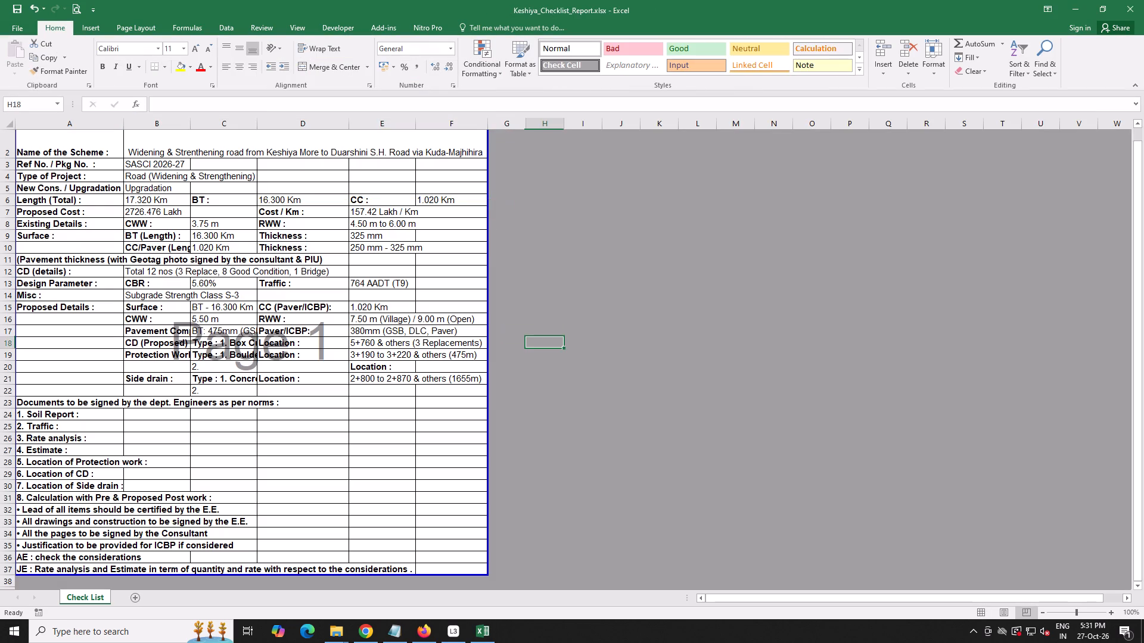
Copy the full scheme name text from cell B2 of the Check List sheet and minimise the workbook.
click(380, 144)
drag(506, 107, 120, 97)
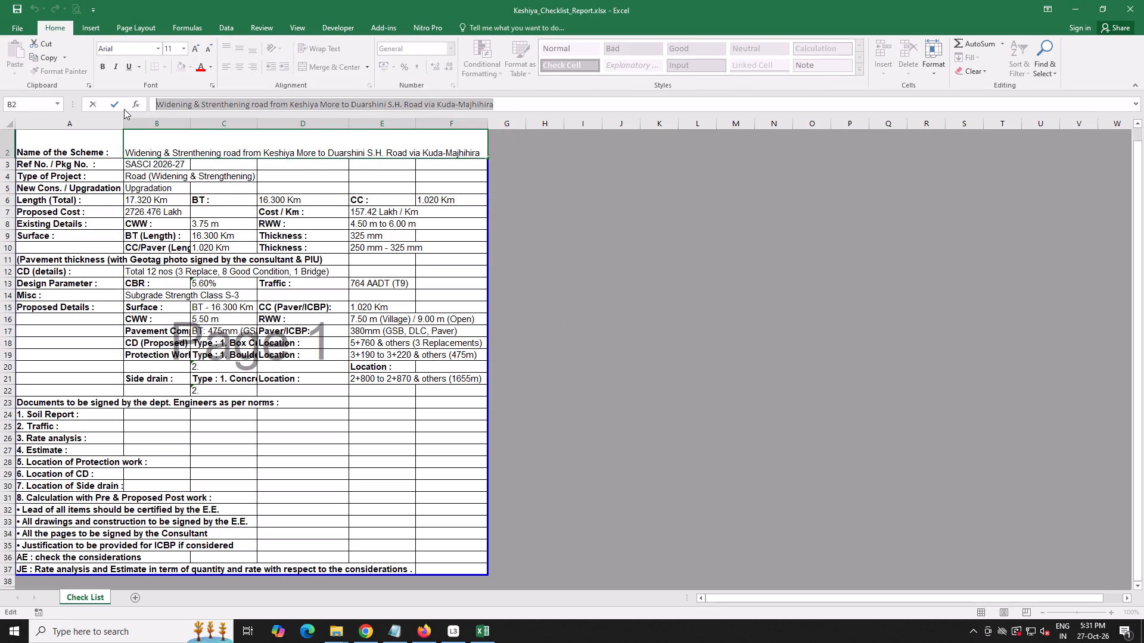
key(ctrl+c)
click(1086, 0)
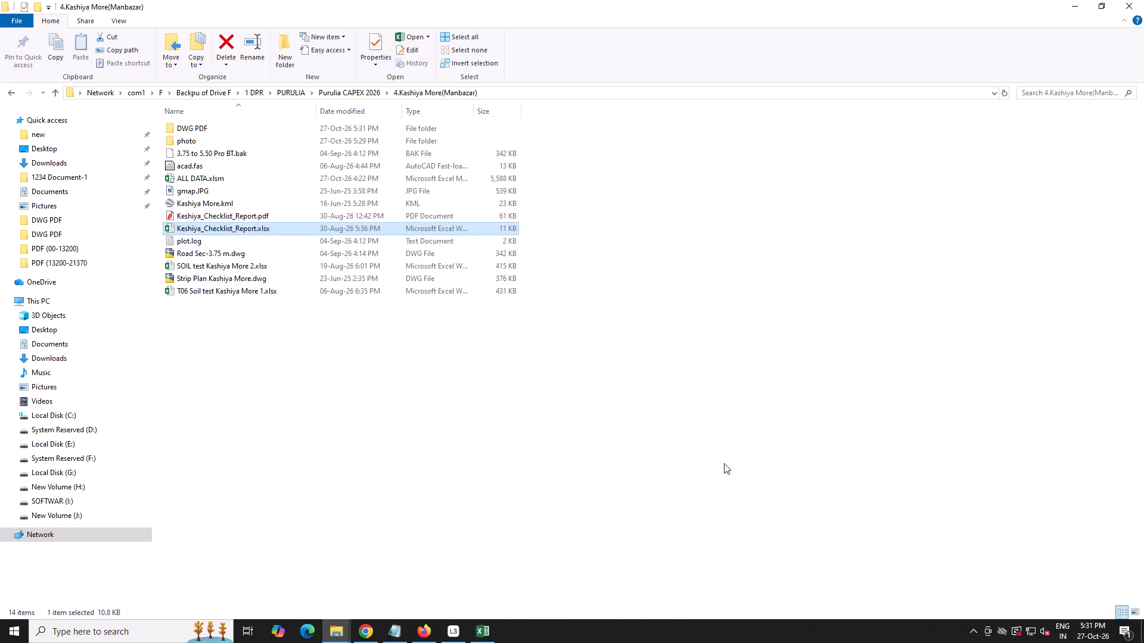
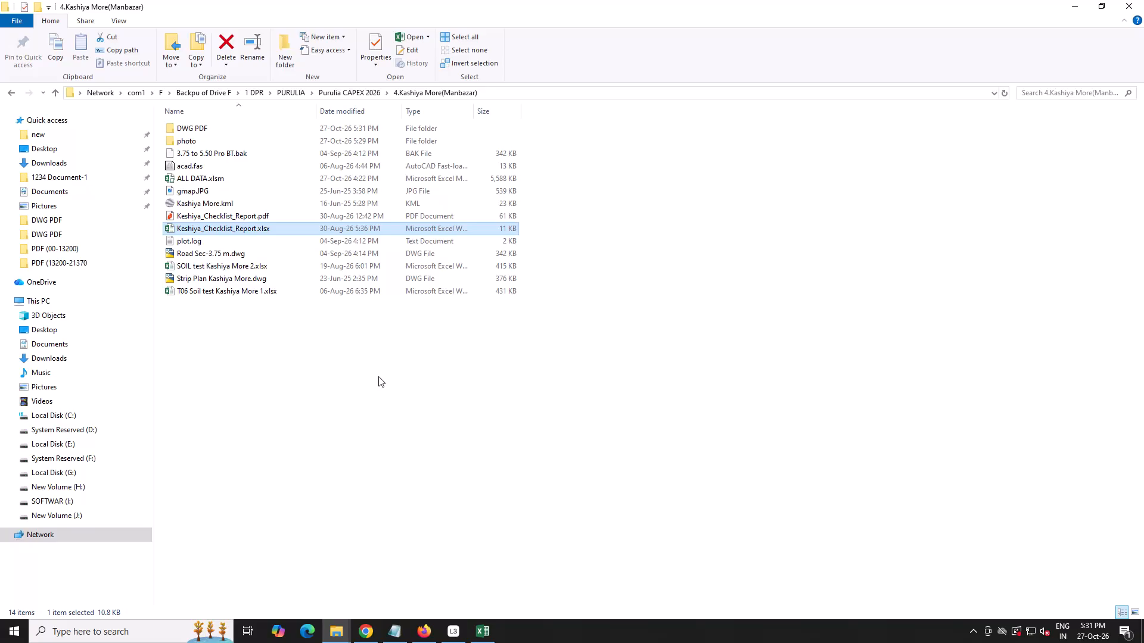
Rename DPR.pdf in the DWG PDF folder as Widening & Strenthening road from Keshiya More to Duarshini S.H. Road via Kuda-Majhihira.
double_click(222, 133)
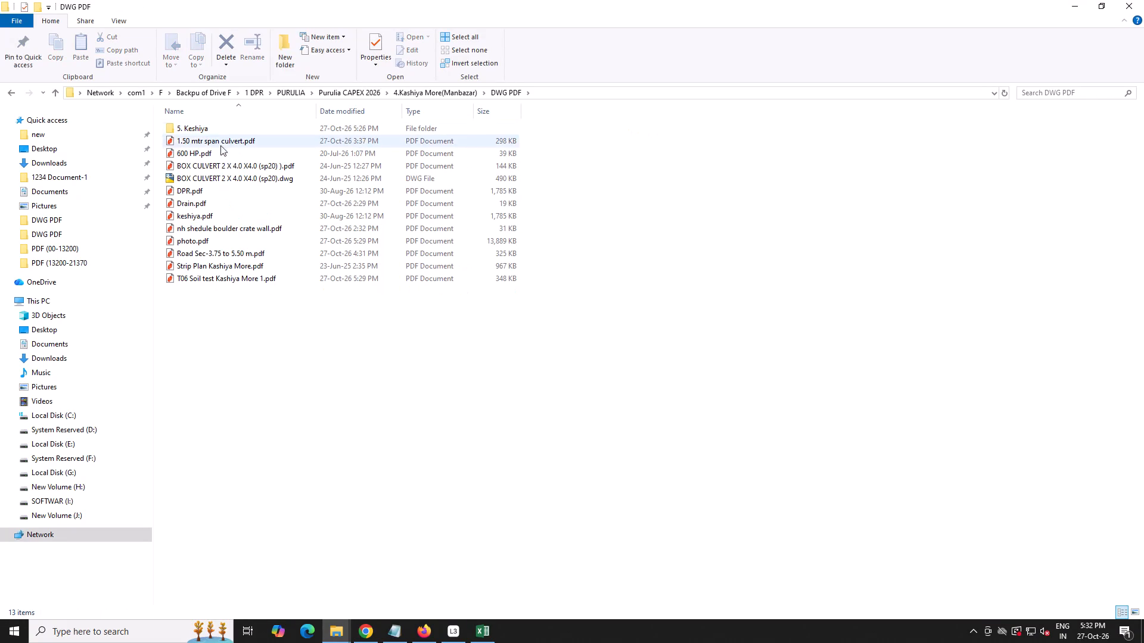
click(181, 192)
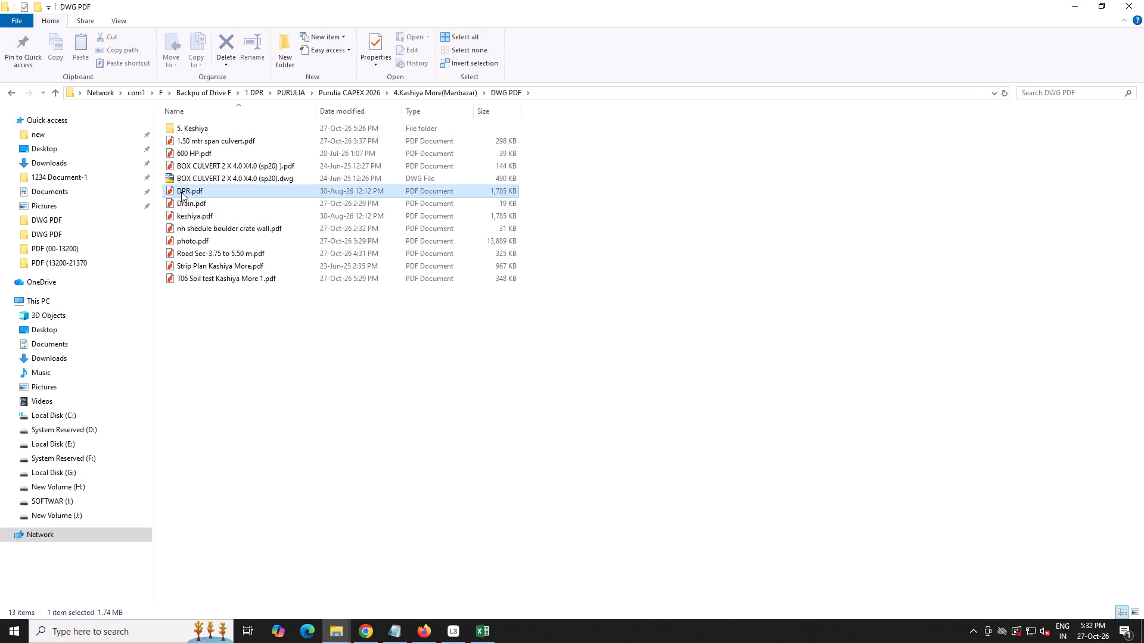
key(ctrl+v)
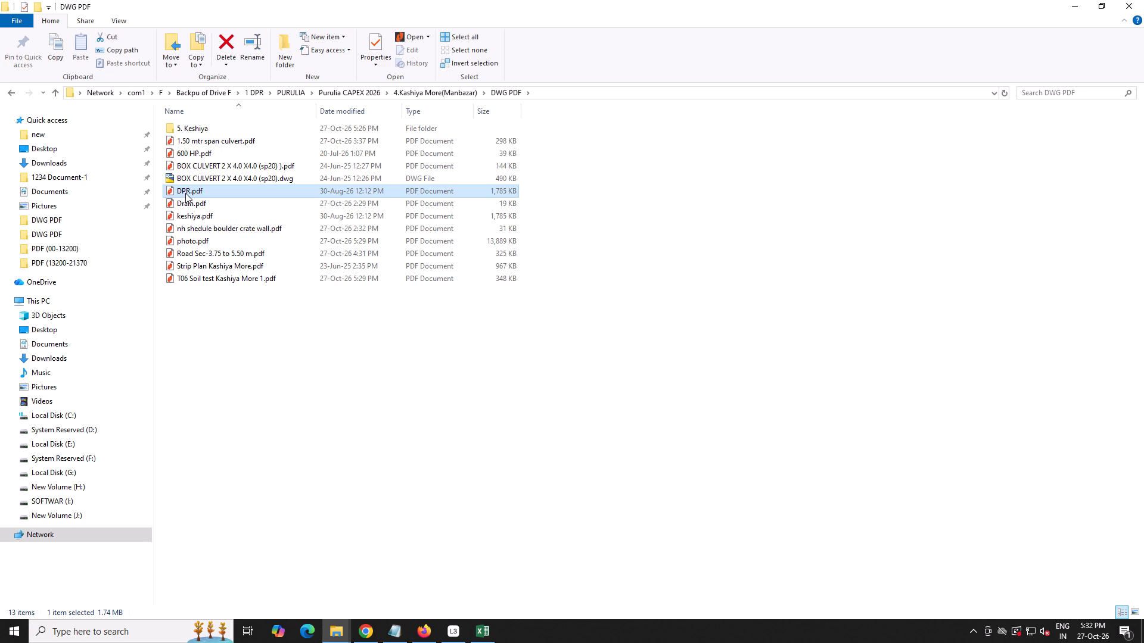
click(185, 193)
key(ctrl+v)
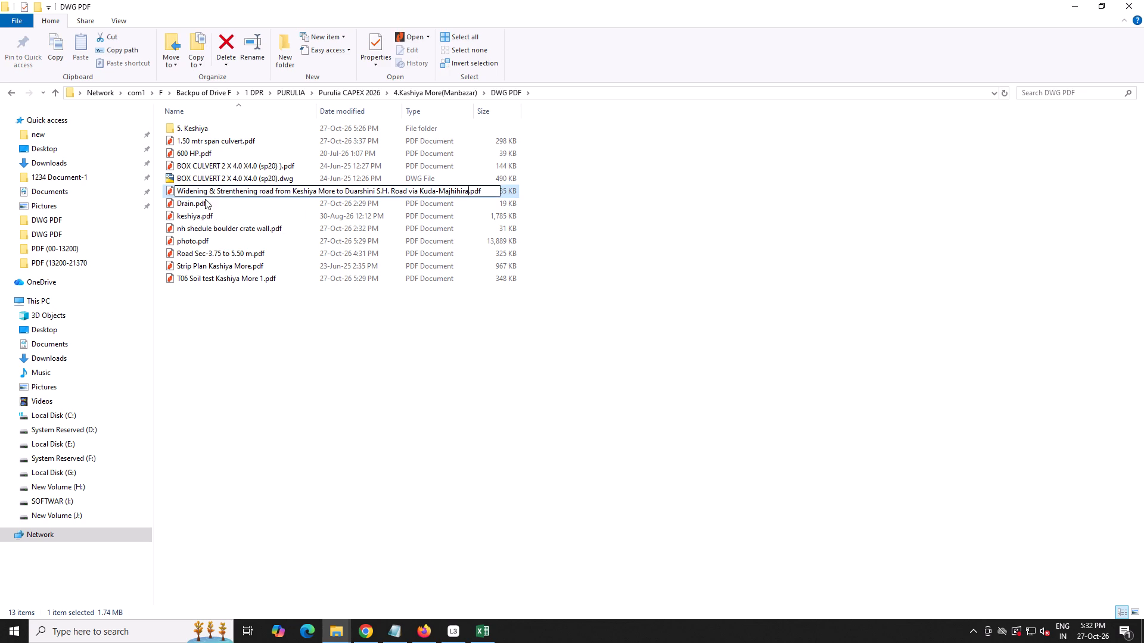
click(216, 202)
click(210, 192)
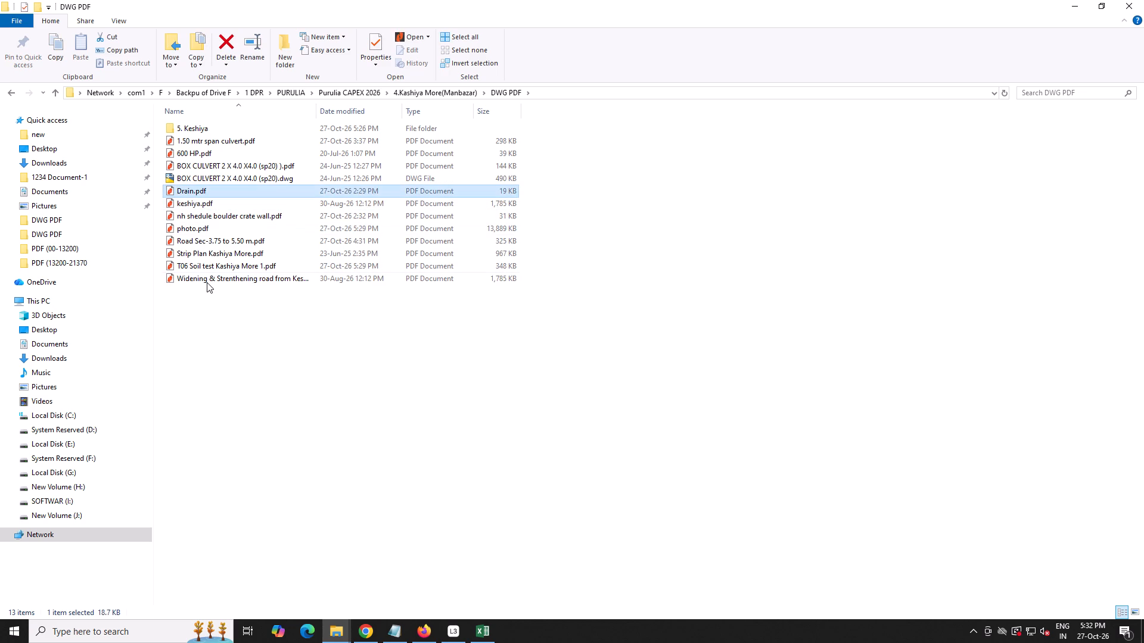
Open the renamed PDF and insert all pages of Strip Plan Kashiya More.pdf before the Geotag Photographes title page.
double_click(207, 283)
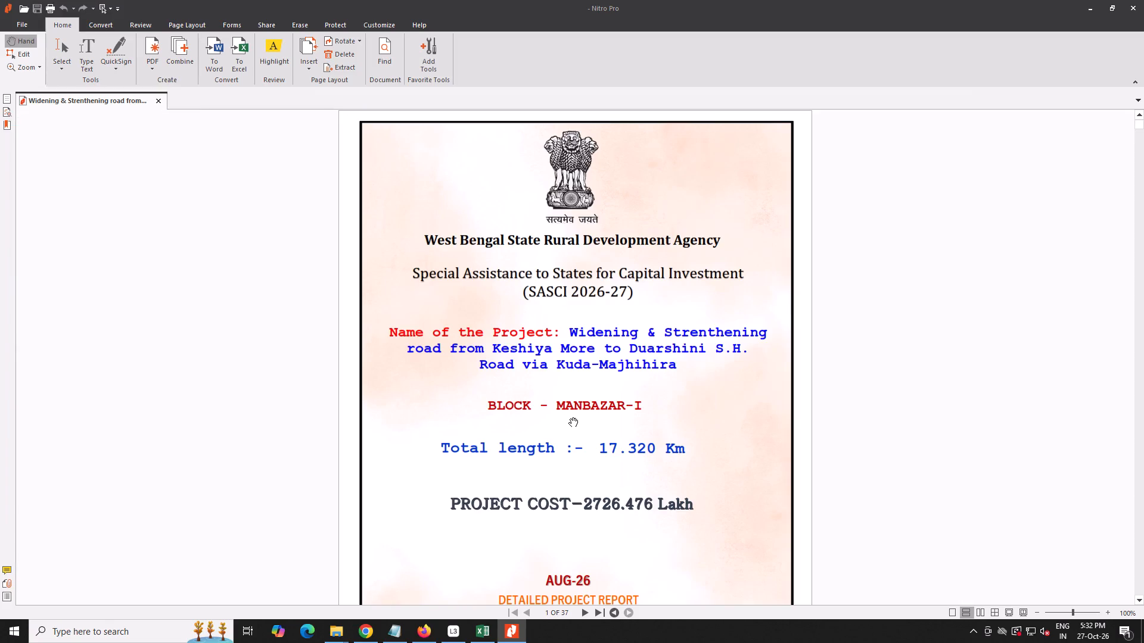
scroll(574, 538, down, 17)
triple_click(581, 610)
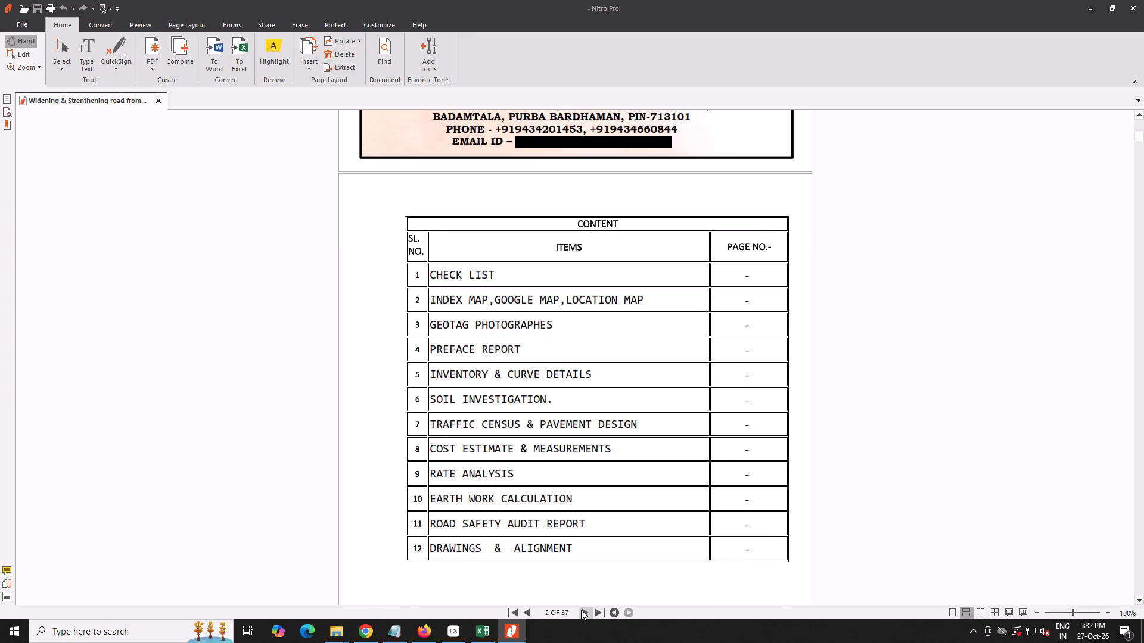
triple_click(583, 609)
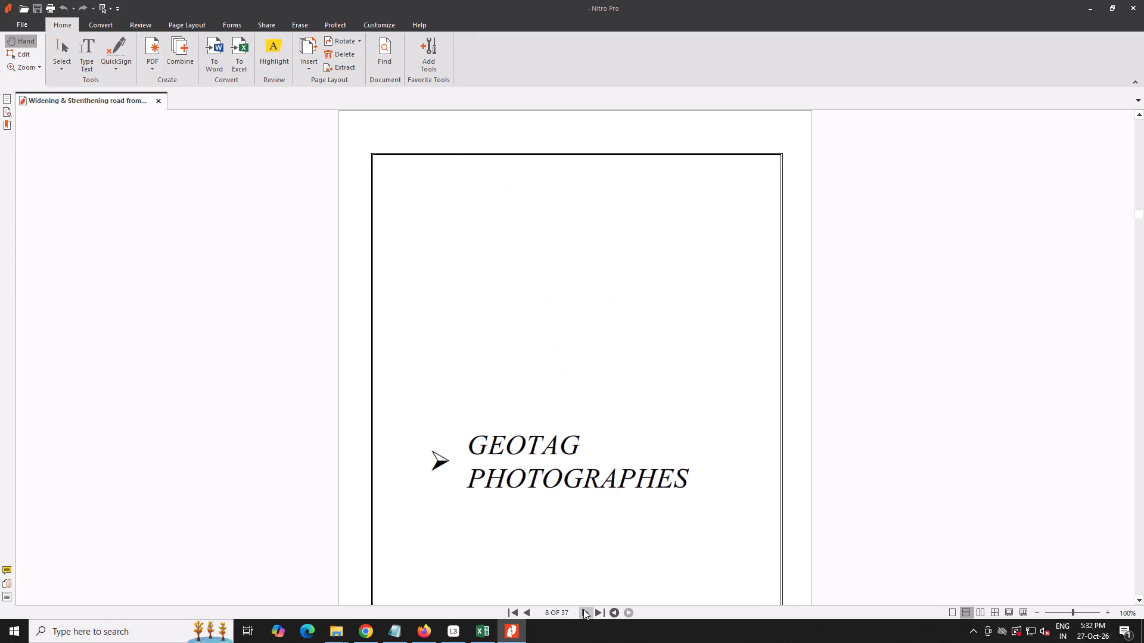
scroll(546, 561, up, 14)
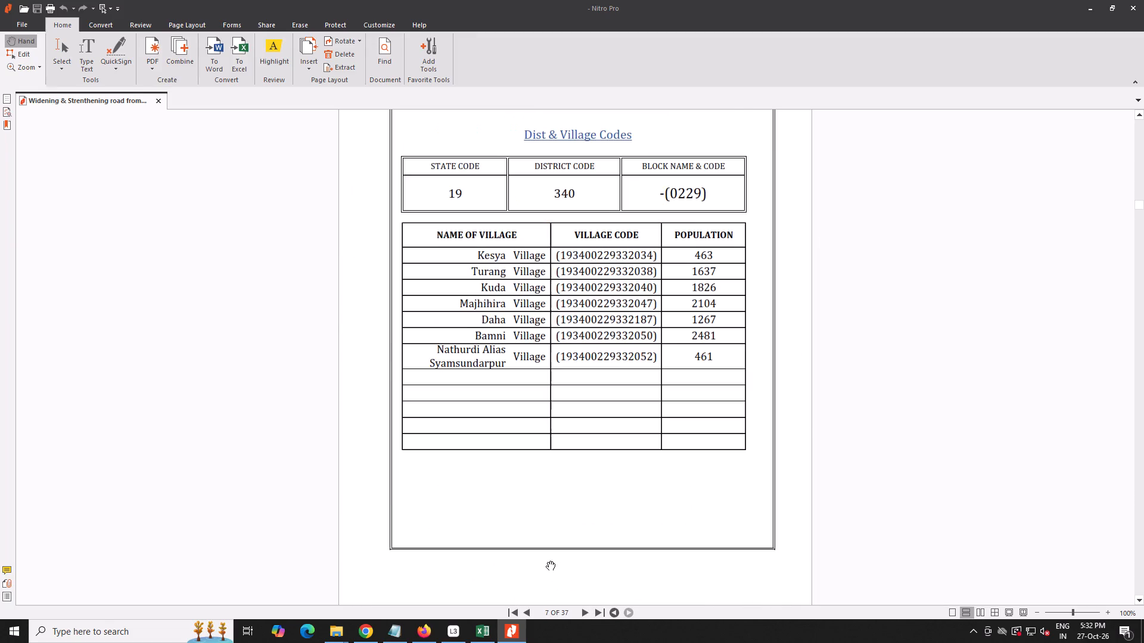
scroll(546, 561, down, 17)
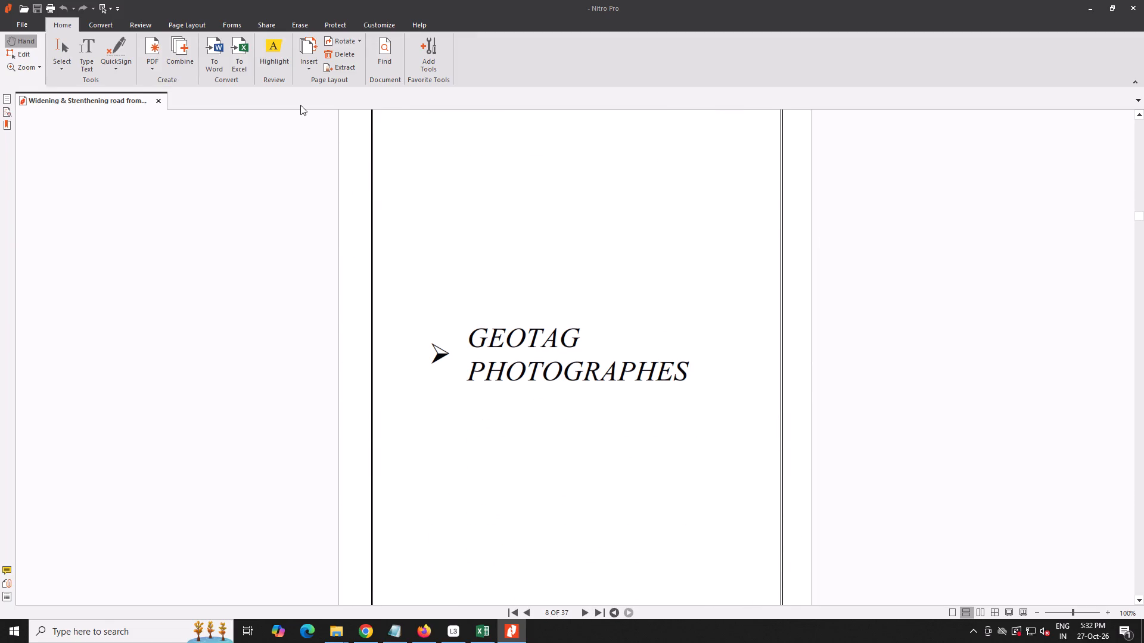
click(308, 68)
click(342, 83)
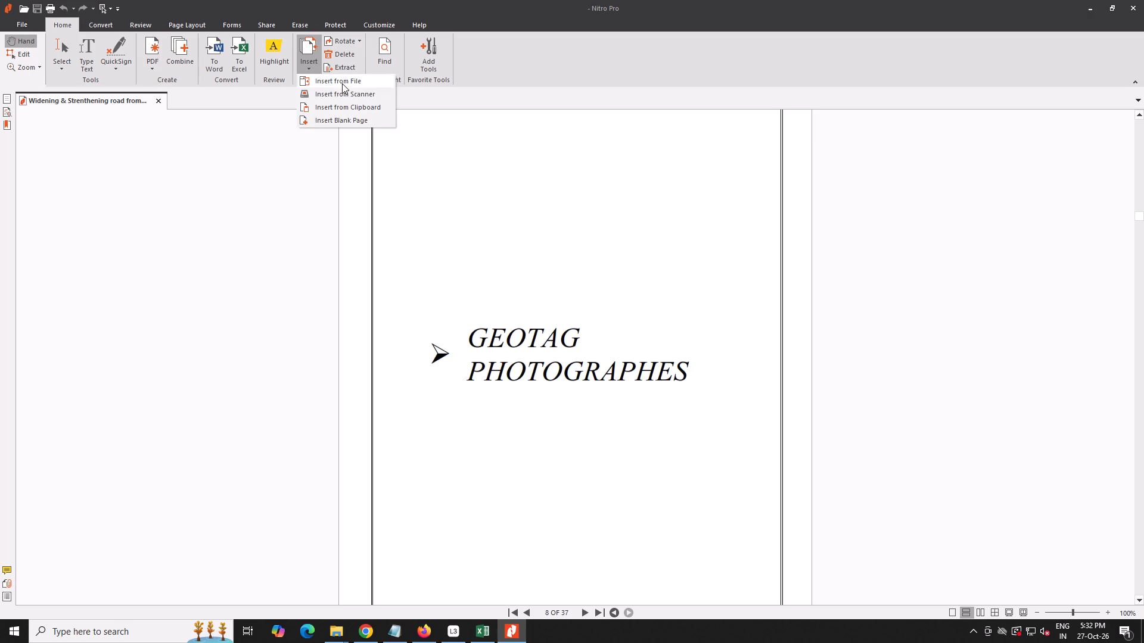
click(380, 230)
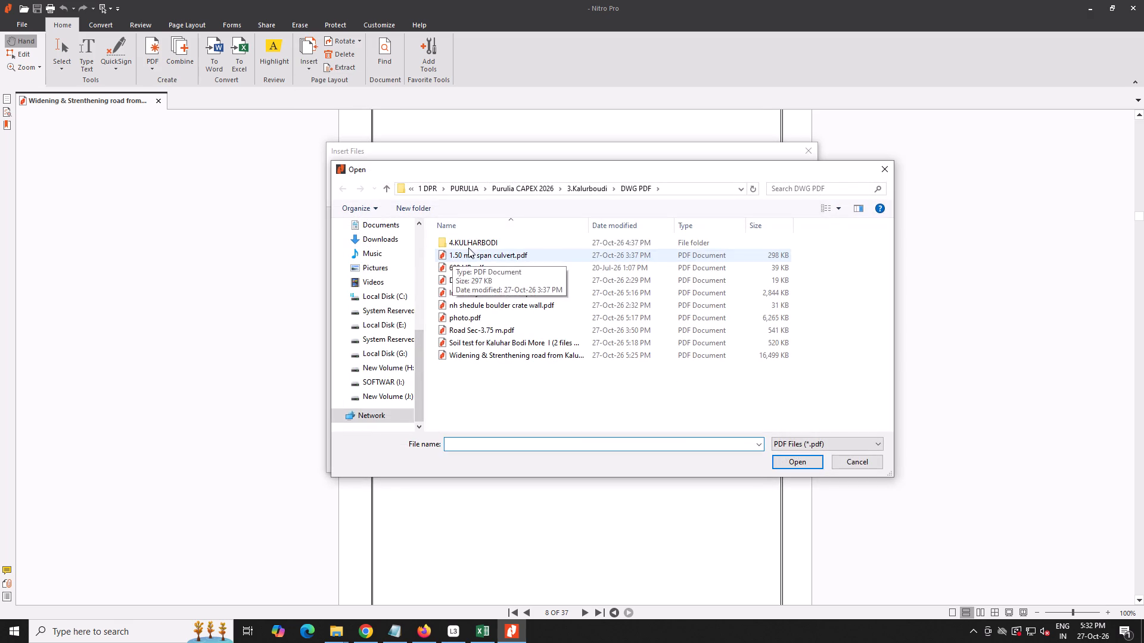
click(544, 186)
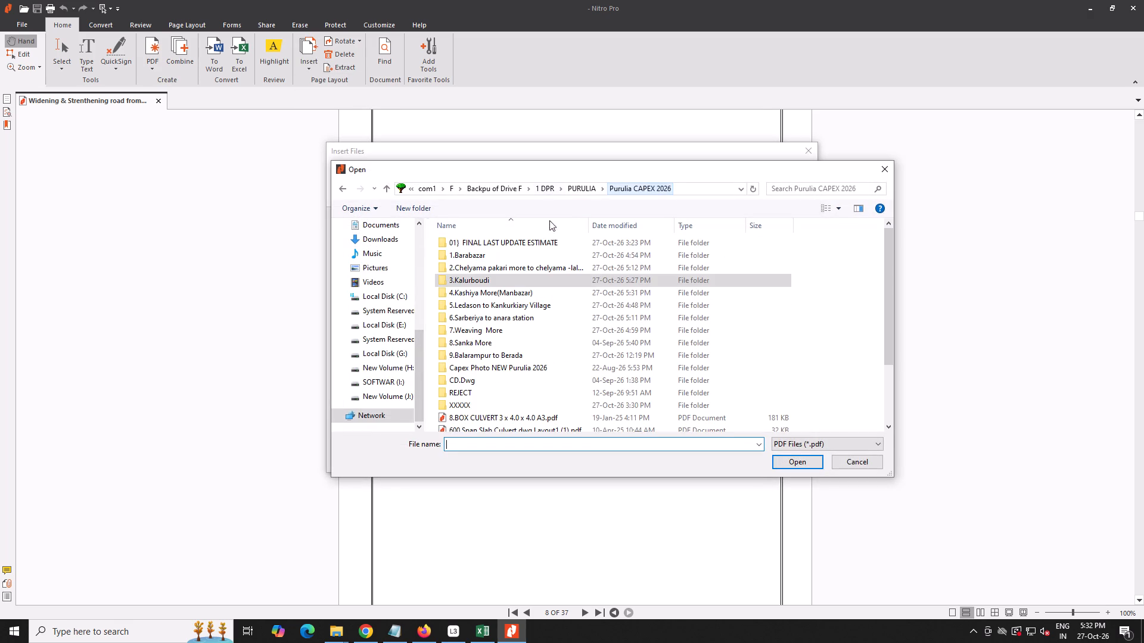
double_click(509, 292)
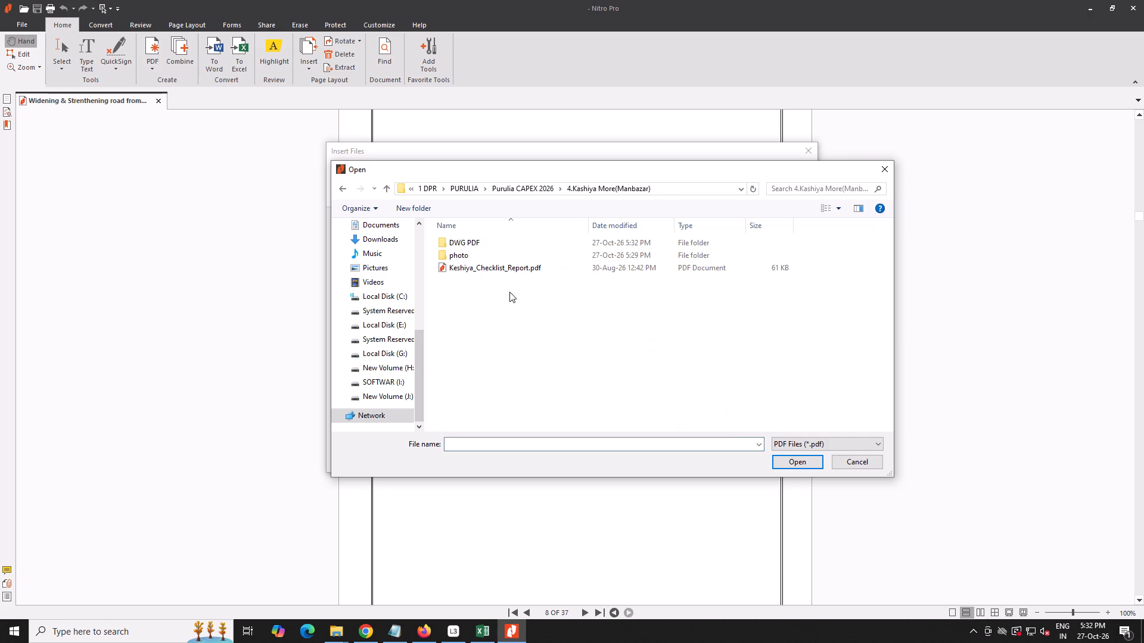
double_click(487, 235)
double_click(477, 246)
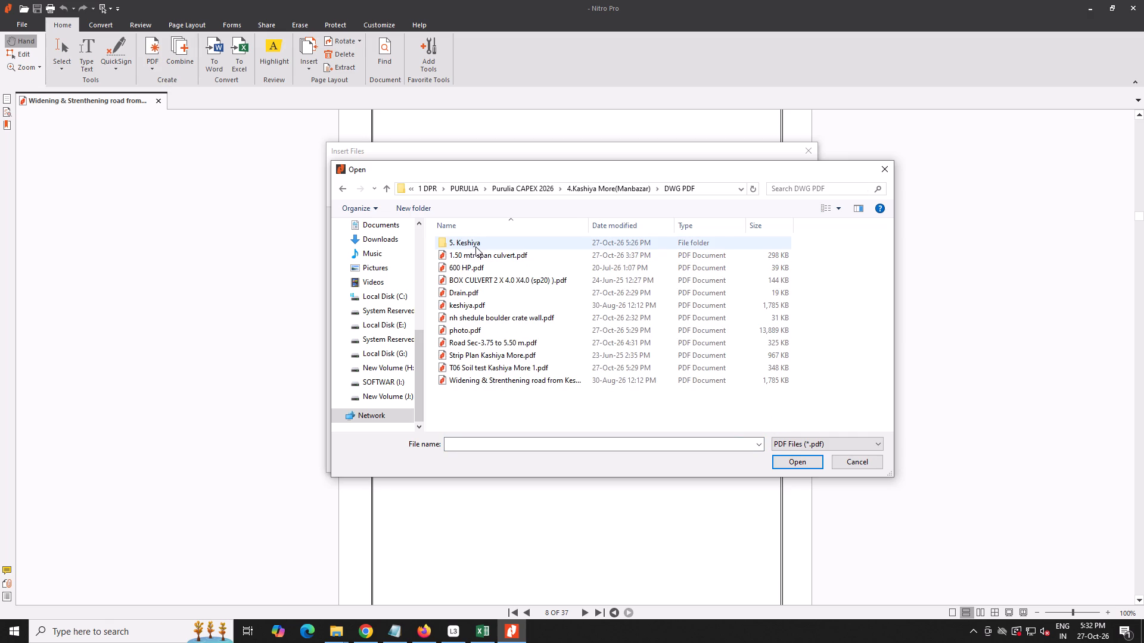
double_click(477, 351)
click(732, 463)
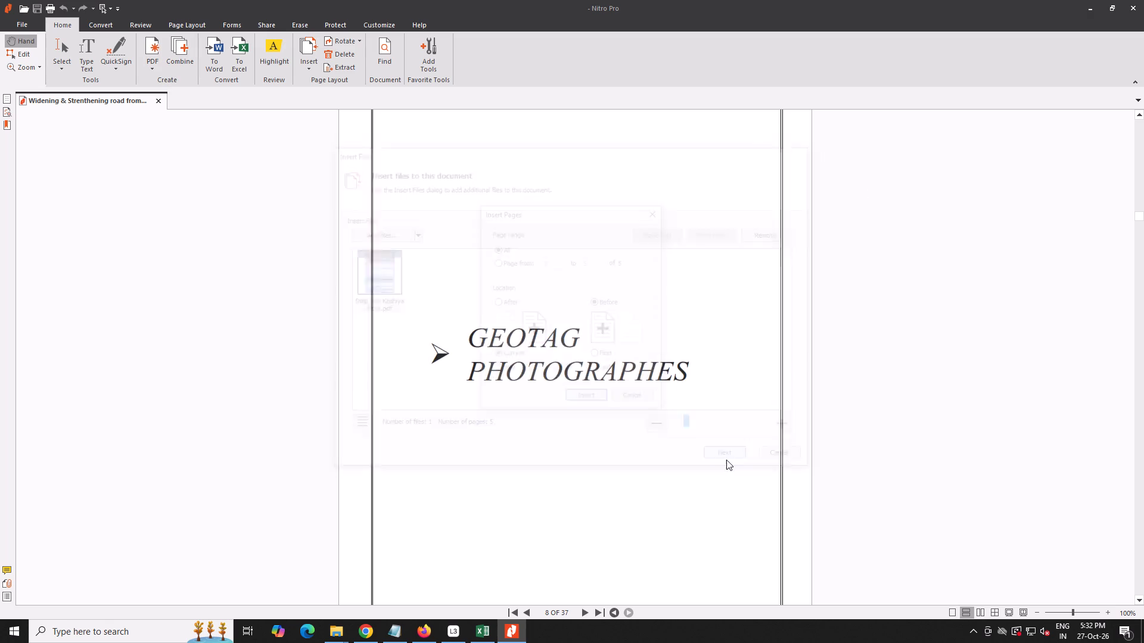
click(598, 402)
Check the inserted strip plan pages and the Index Map, Google Map, Location Map title page before them.
scroll(597, 401, up, 6)
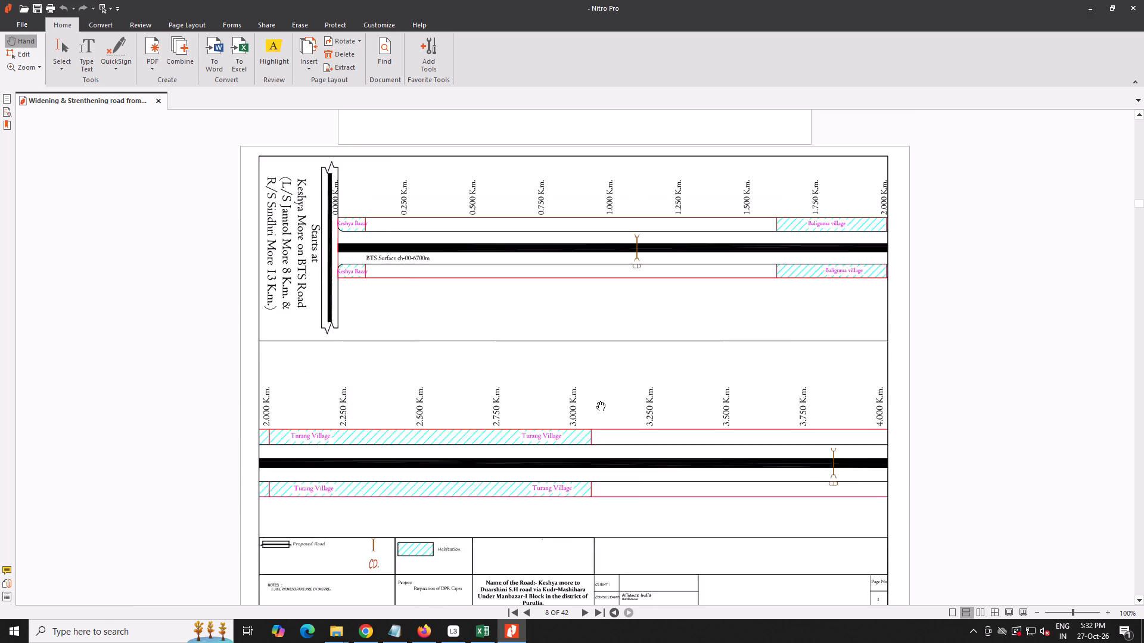
scroll(596, 401, up, 20)
scroll(596, 401, up, 9)
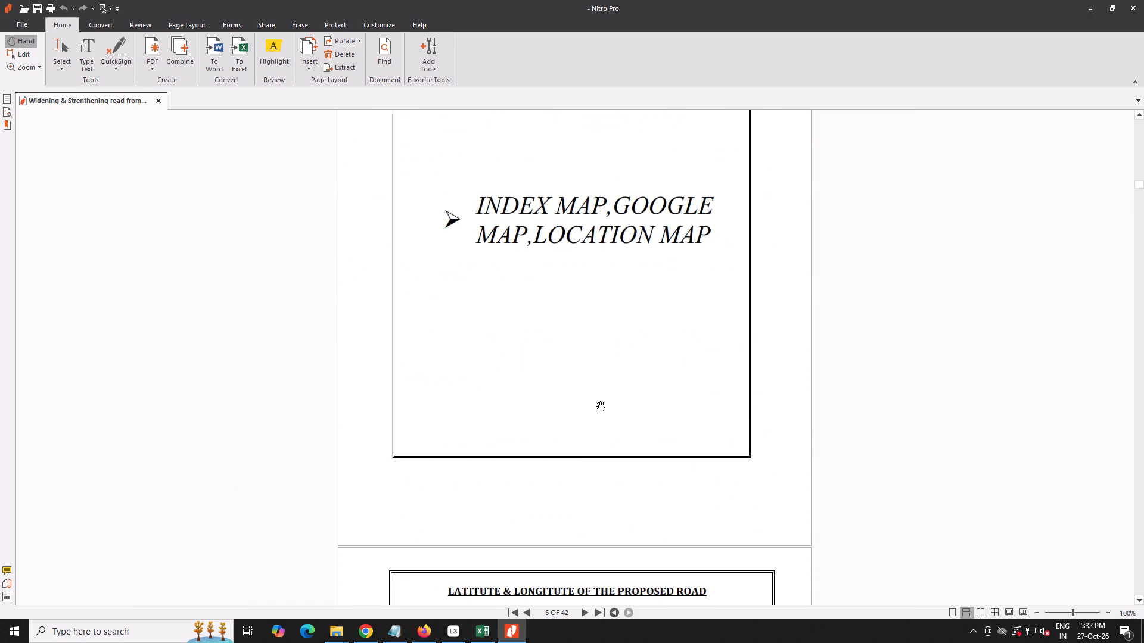
scroll(597, 399, up, 17)
scroll(599, 398, down, 14)
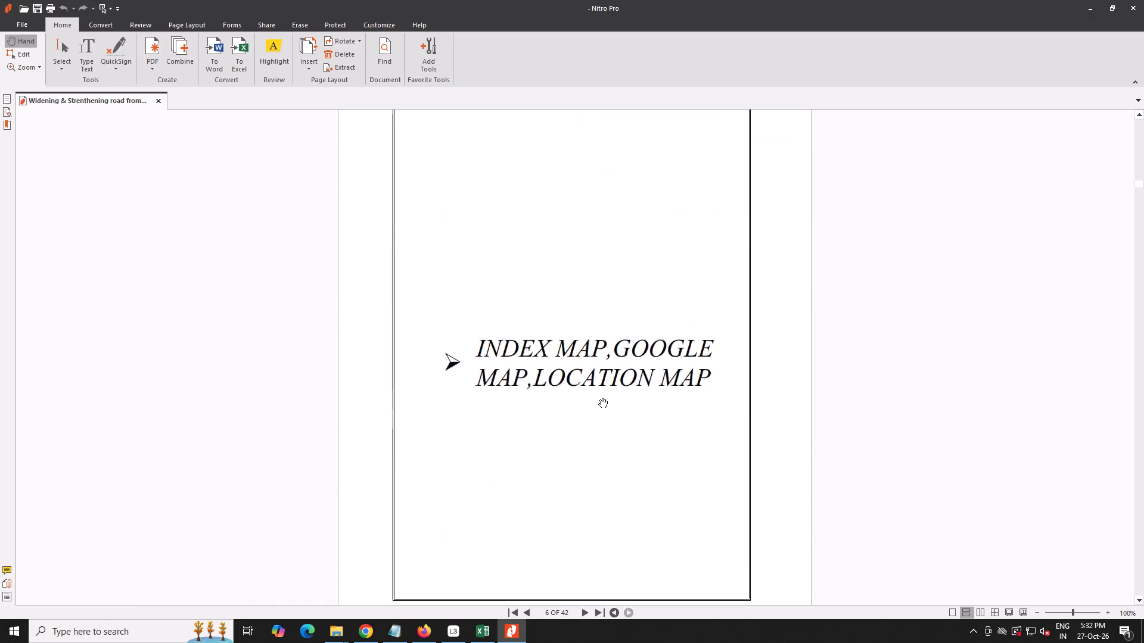
scroll(599, 398, down, 20)
scroll(599, 398, down, 20)
scroll(599, 398, down, 2)
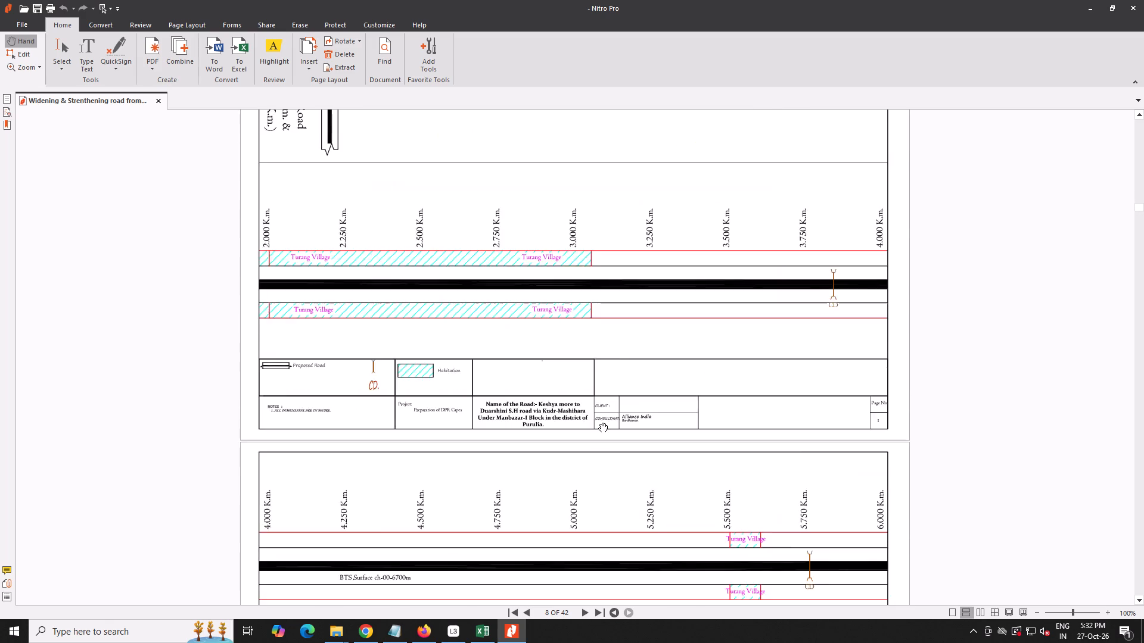
scroll(599, 423, down, 8)
Insert all pages of photo.pdf from the DWG PDF folder before the Preface Report title page.
key(Right)
key(Right)
key(Right)
key(Right)
key(Right)
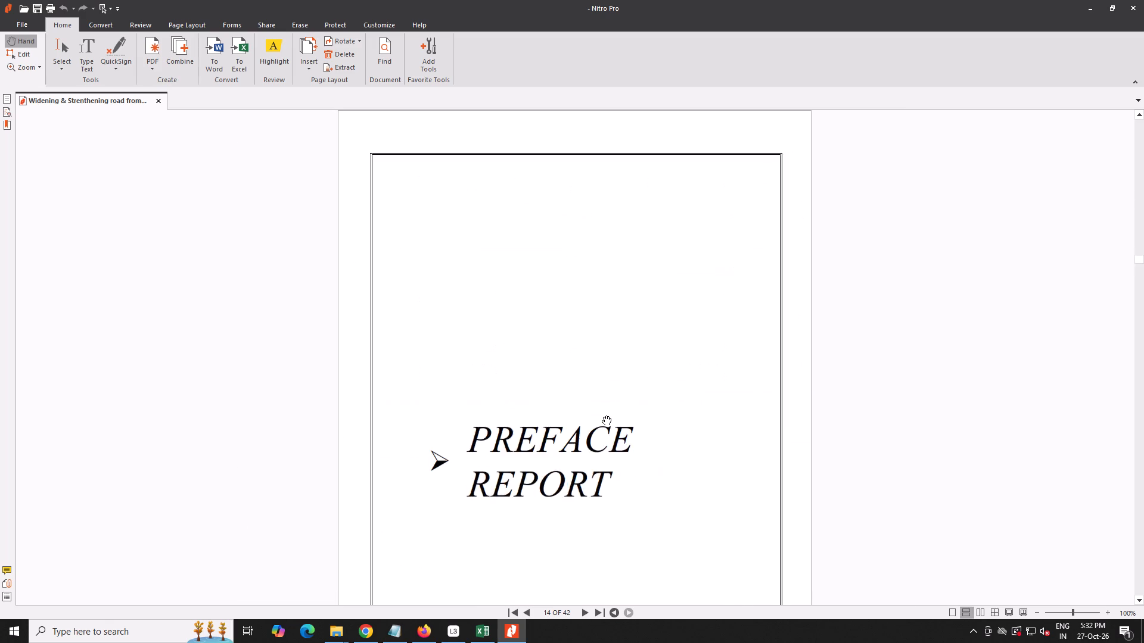
key(Right)
key(Left)
key(Left)
key(Right)
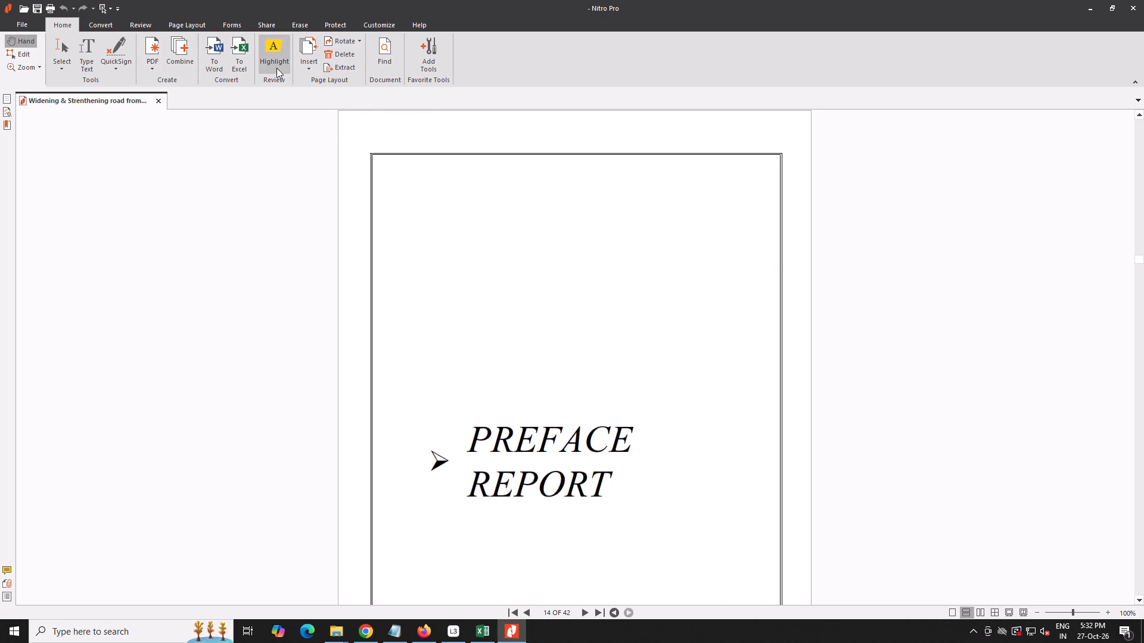
key(Left)
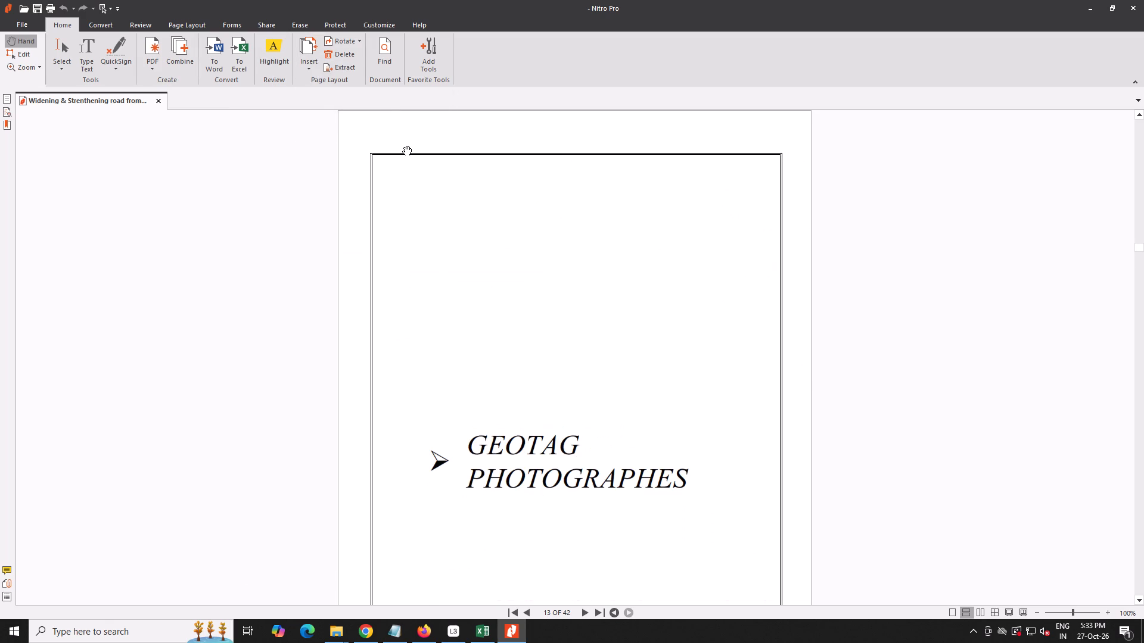
key(Right)
click(313, 68)
click(319, 83)
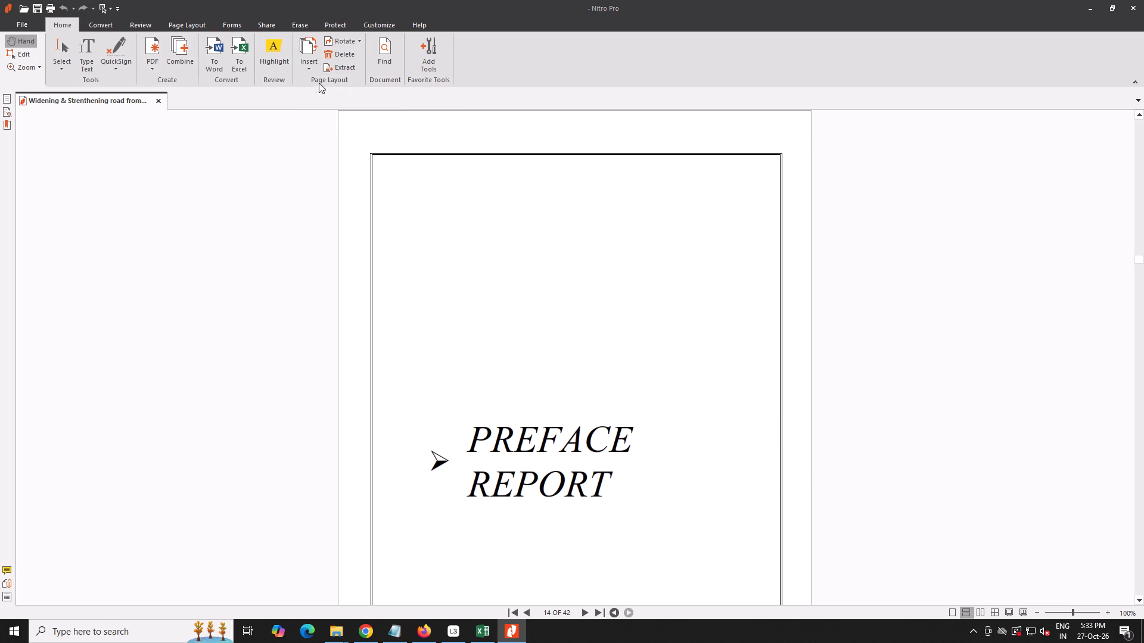
click(394, 234)
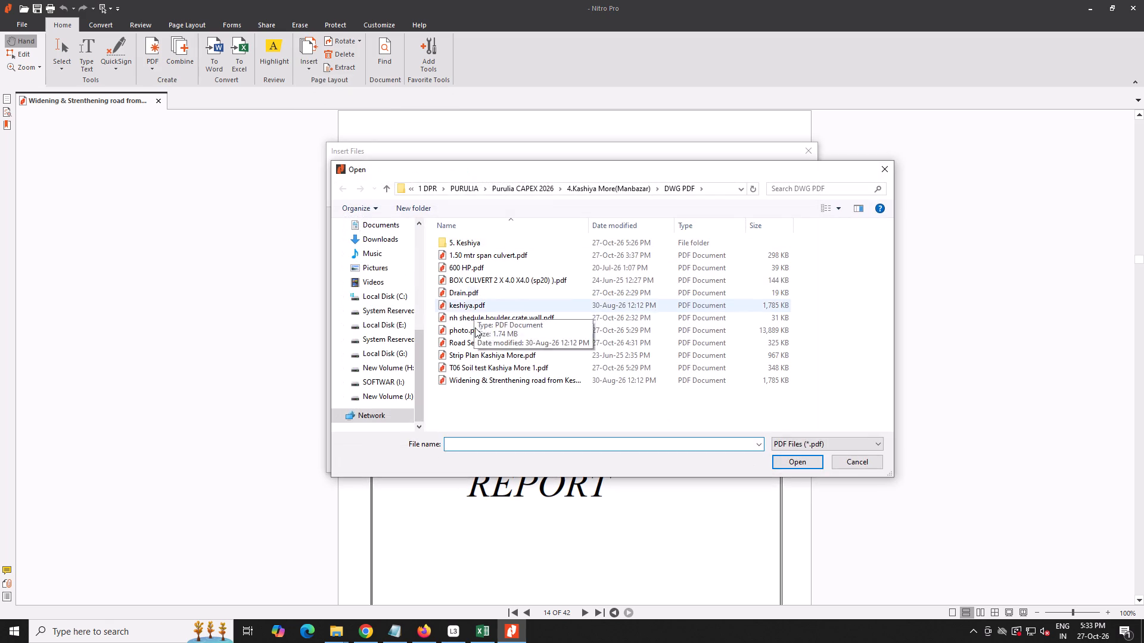
double_click(481, 332)
click(730, 461)
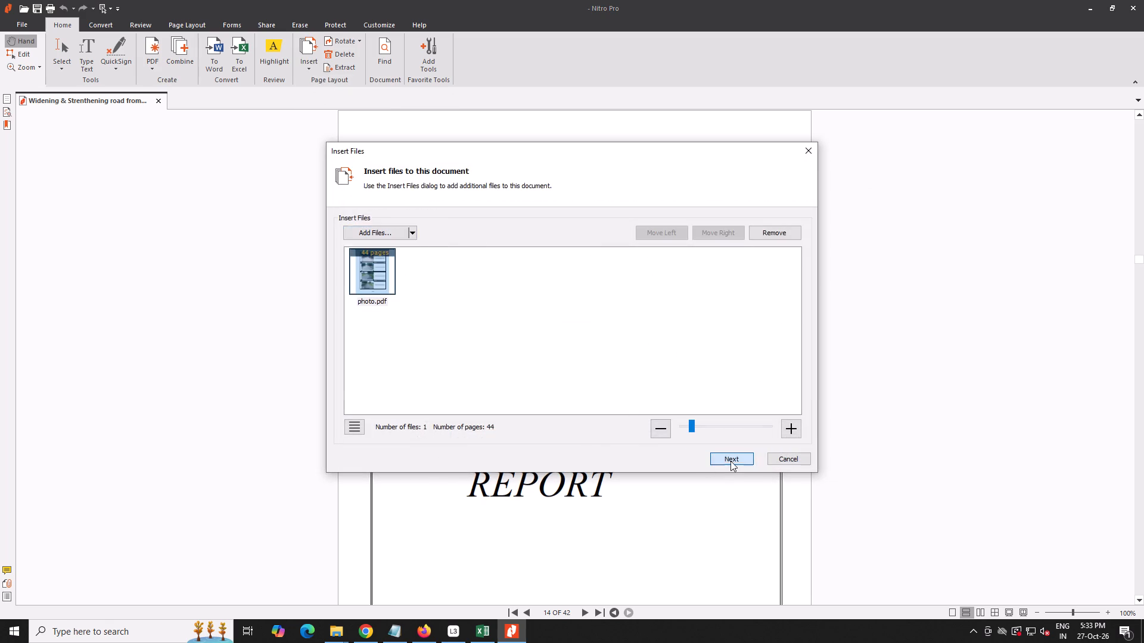
click(594, 401)
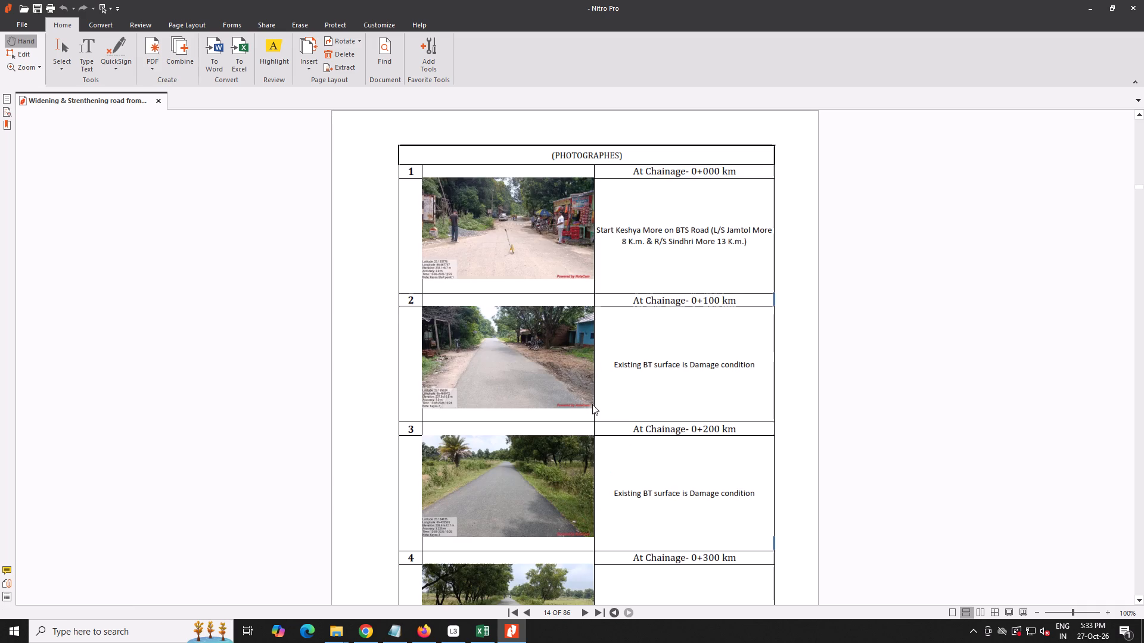
Page through the inserted chainage photographs and on into the report pages that follow them.
key(Right)
key(Right)
key(Right)
key(Right)
key(Right)
key(Right)
key(Right)
key(Right)
key(Right)
key(Right)
key(Right)
key(Right)
key(Right)
key(Right)
key(Right)
key(Right)
key(Right)
key(Right)
key(Right)
key(Right)
key(Right)
key(Right)
key(Right)
key(Right)
key(Right)
key(Right)
key(Right)
key(Right)
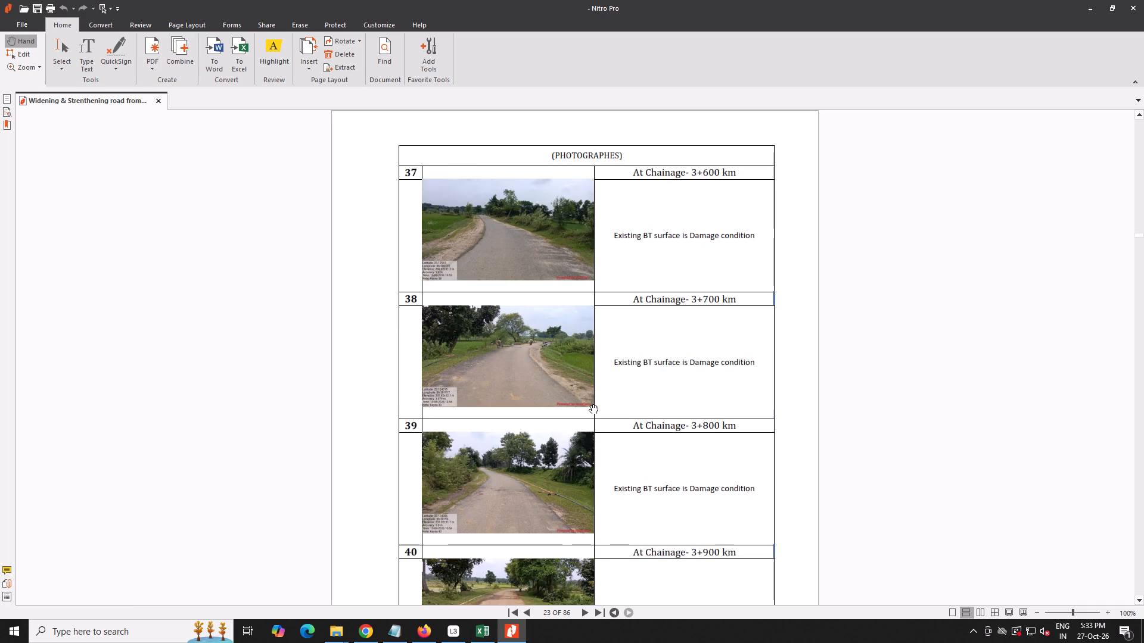
key(Right)
key(Right)
key(Right)
key(Right)
key(Right)
key(Right)
key(Right)
key(Right)
key(Right)
key(Right)
key(Right)
key(Right)
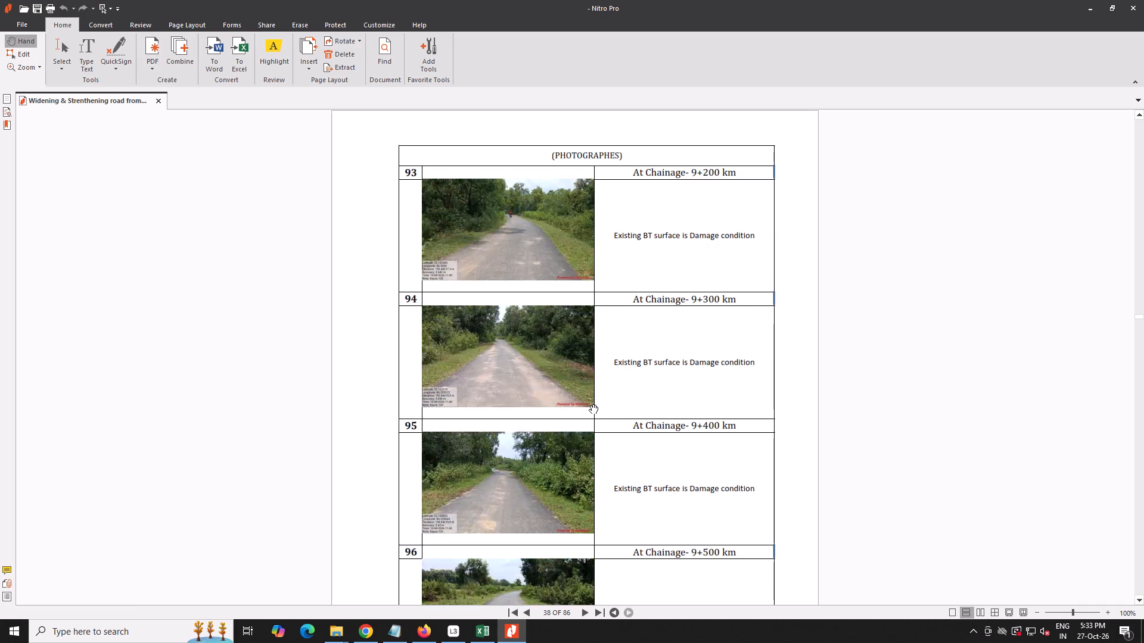
key(Right)
key(Right)
key(Right)
key(Right)
key(Right)
key(Right)
key(Right)
key(Right)
key(Right)
key(Right)
key(Right)
key(Right)
key(Right)
key(Right)
key(Right)
key(Right)
key(Right)
key(Right)
key(Right)
key(Right)
key(Right)
key(Right)
key(Right)
key(Right)
key(Right)
key(Right)
key(Right)
key(Right)
key(Right)
key(Right)
key(Right)
key(Right)
key(Right)
key(Right)
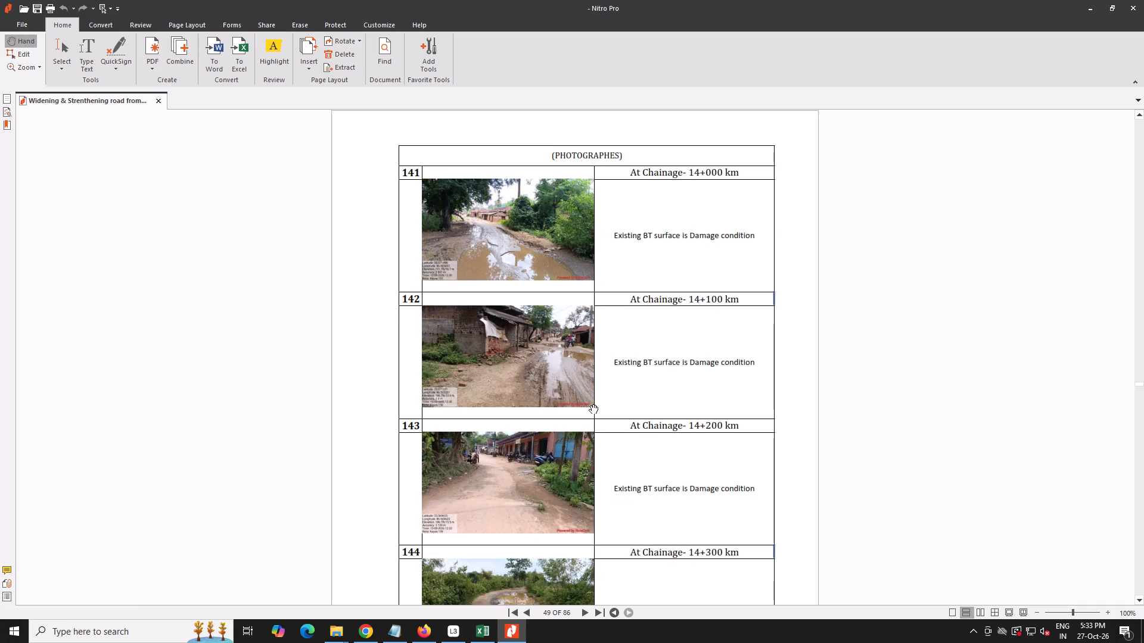
Page through the report's paver block, CD structure, protection work and pavement design pages to the section title pages near the end.
key(Left)
key(Left)
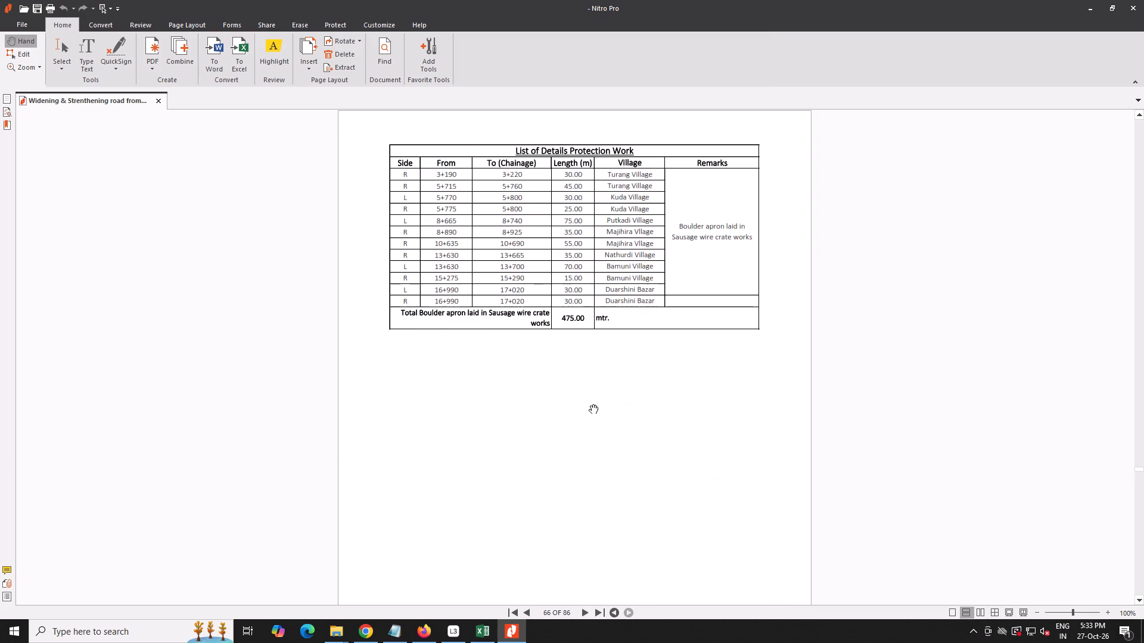
key(Left)
key(Left)
key(Left)
key(Left)
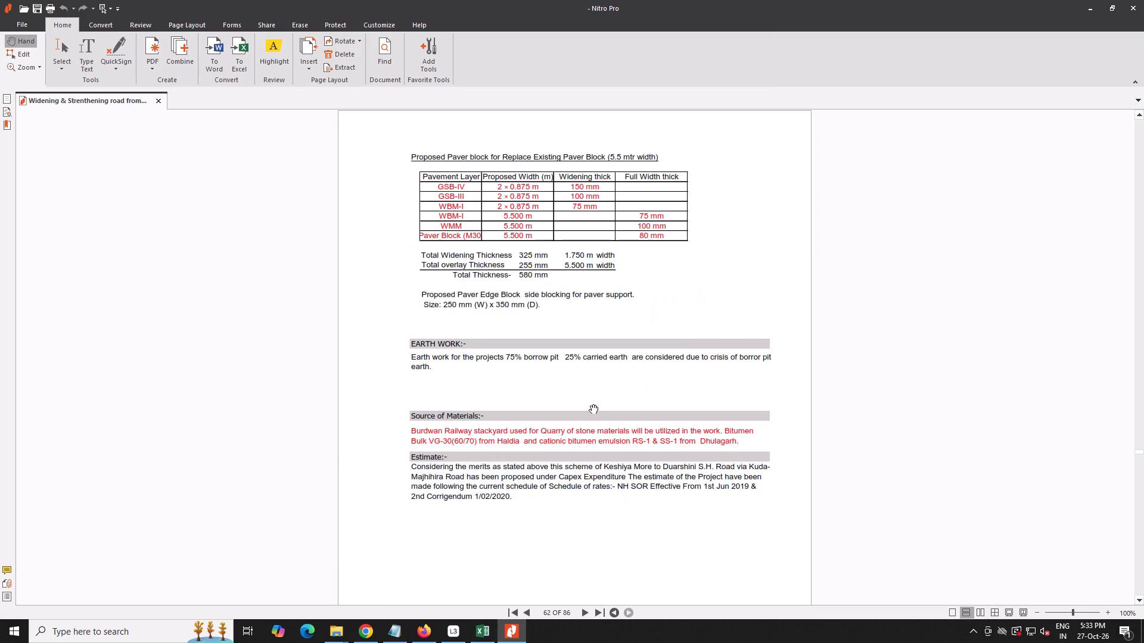
key(Right)
key(Right)
key(Right)
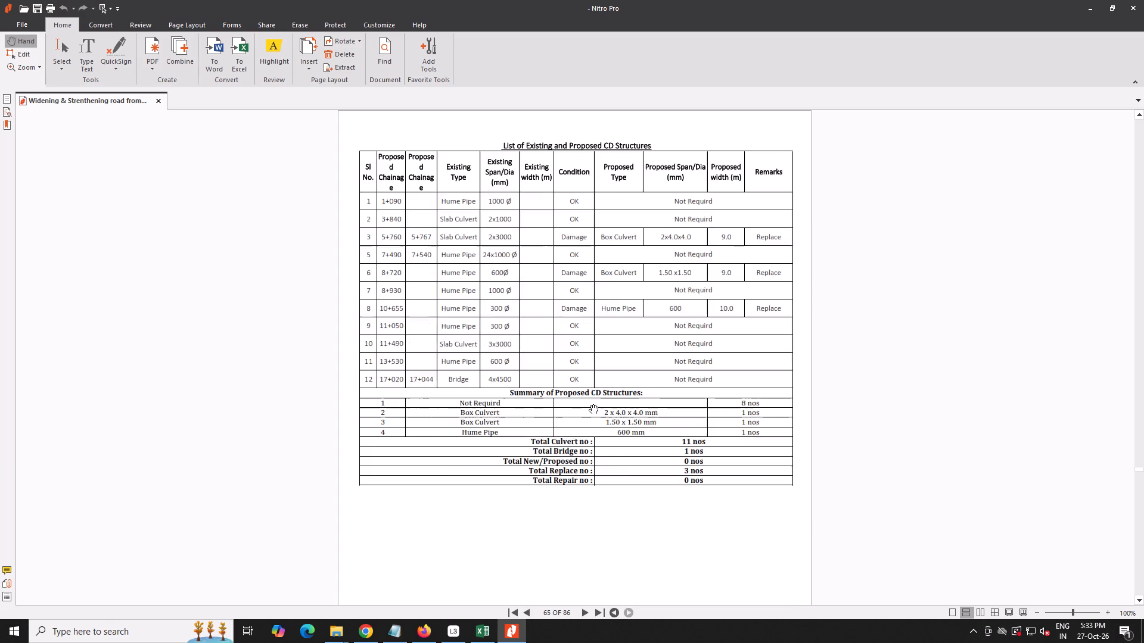
key(Right)
key(Right)
key(Right)
key(Right)
key(Right)
key(Right)
key(Right)
key(Right)
key(Right)
key(Right)
key(Right)
key(Right)
key(Right)
key(Right)
key(Right)
key(Right)
key(Right)
key(Right)
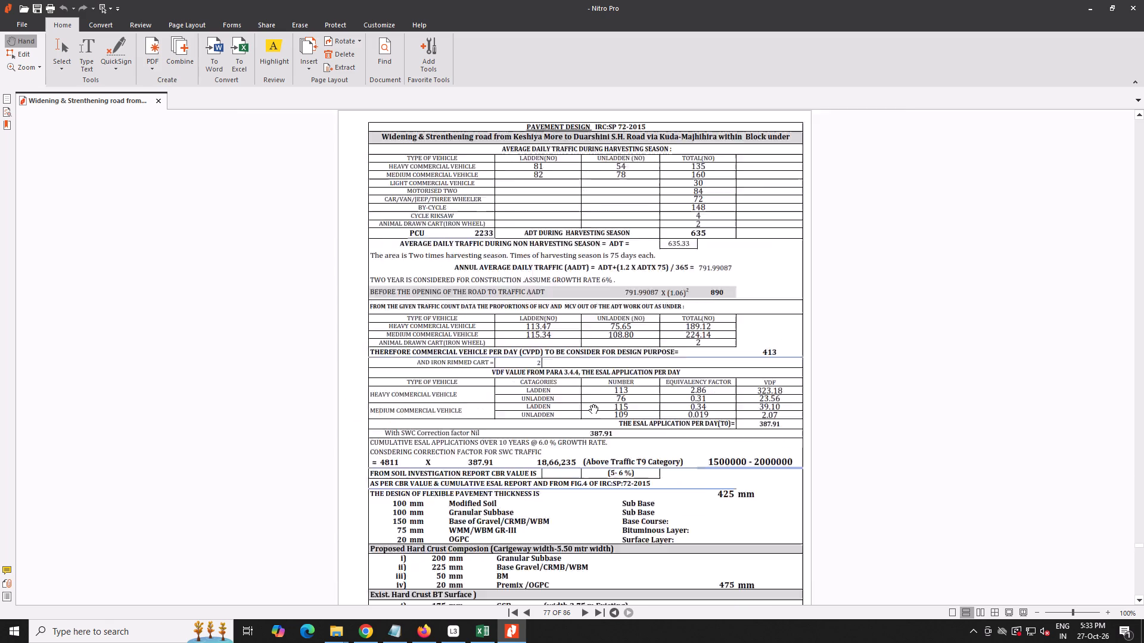
key(Right)
key(Right)
Insert the EST Keysamore NH Sch revised PDF from the 5. Keshiya folder before the Rate Analysis title page.
key(Left)
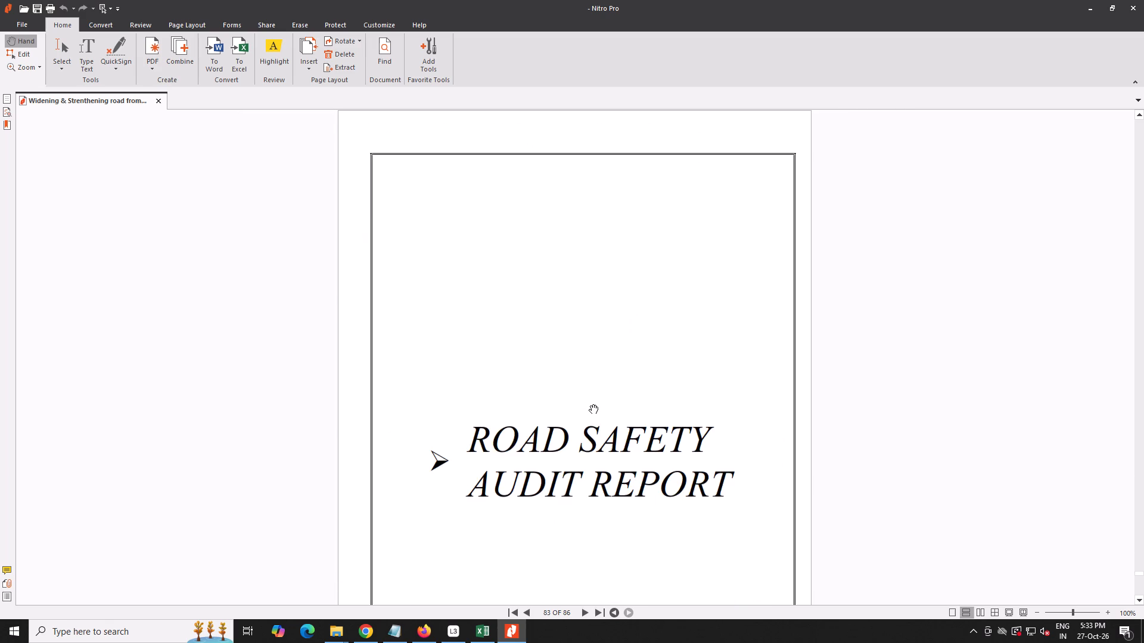
key(Left)
key(Left)
key(Left)
key(Right)
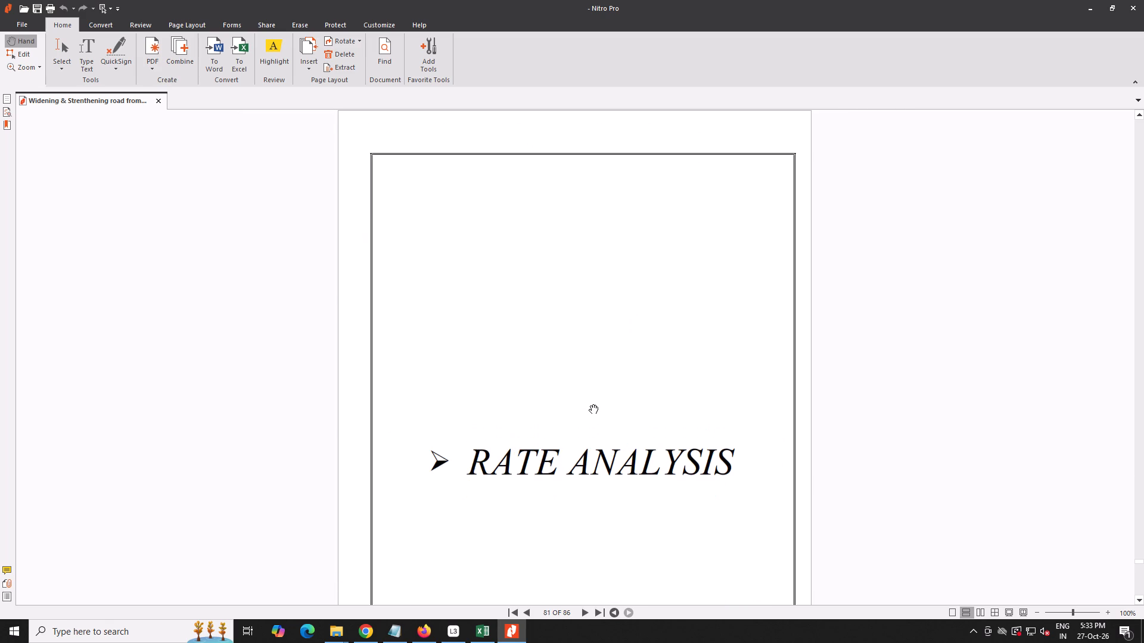
click(309, 64)
click(320, 79)
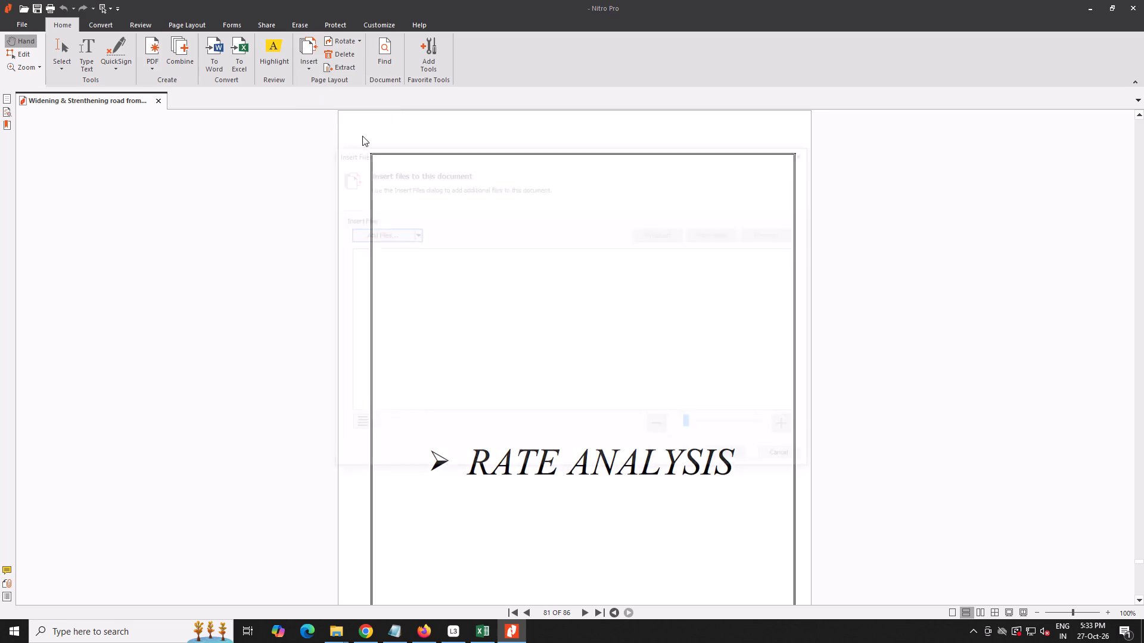
click(391, 236)
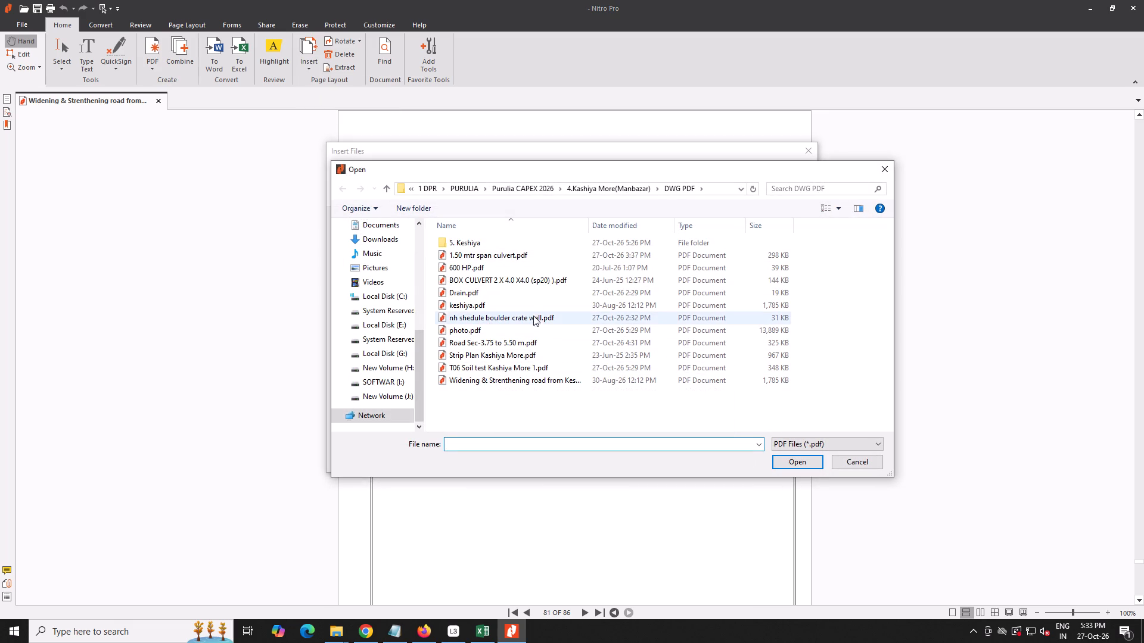
click(517, 233)
double_click(510, 237)
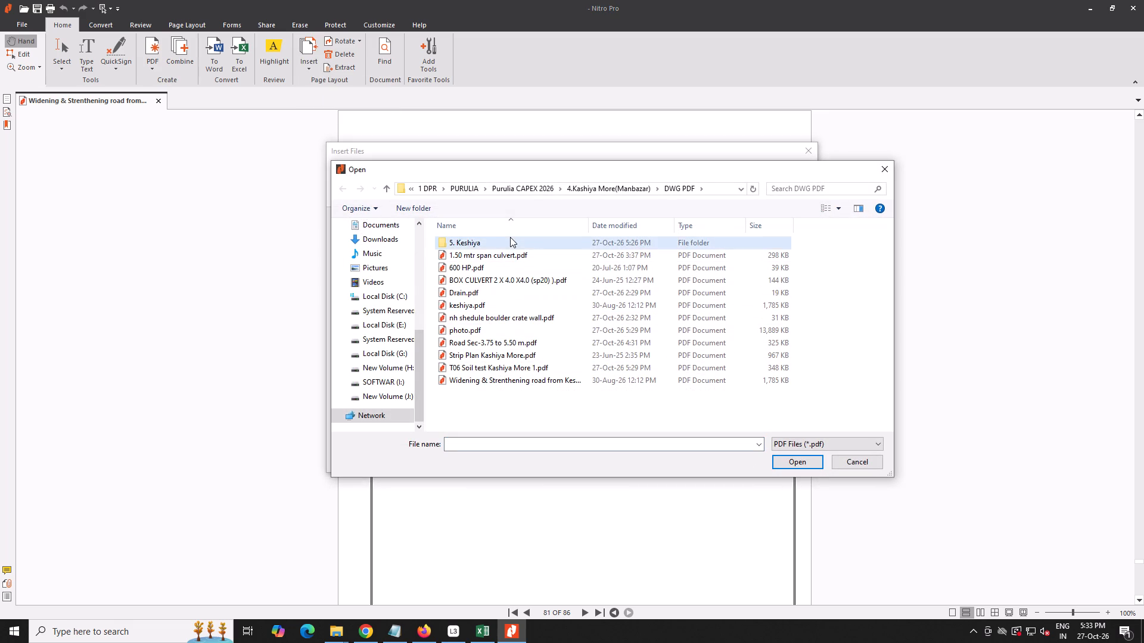
double_click(509, 244)
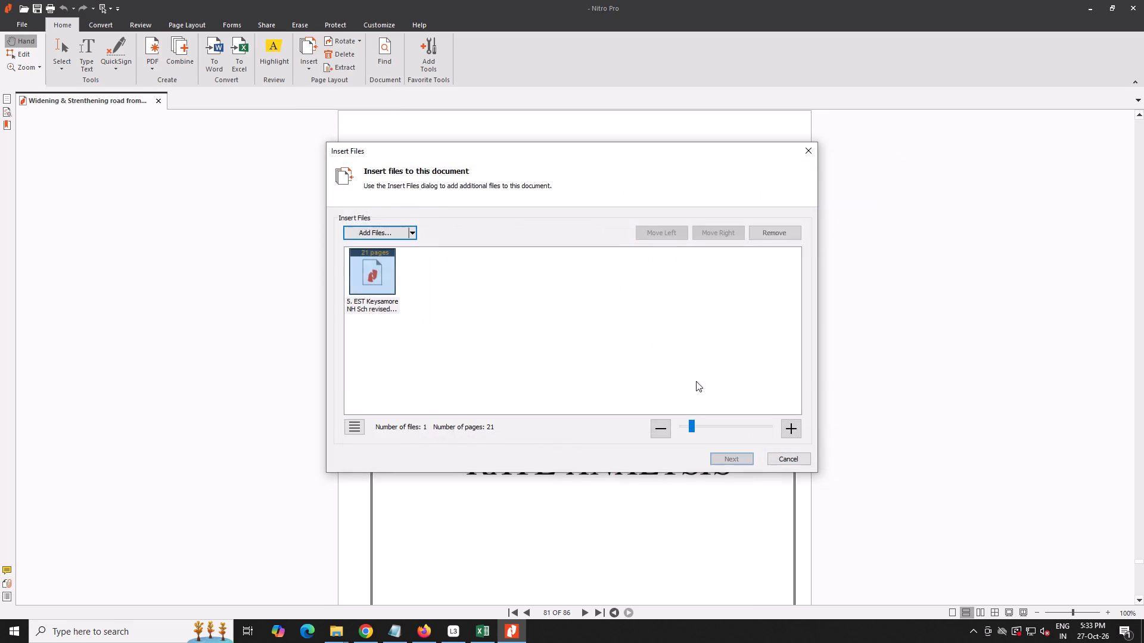
click(724, 461)
click(586, 400)
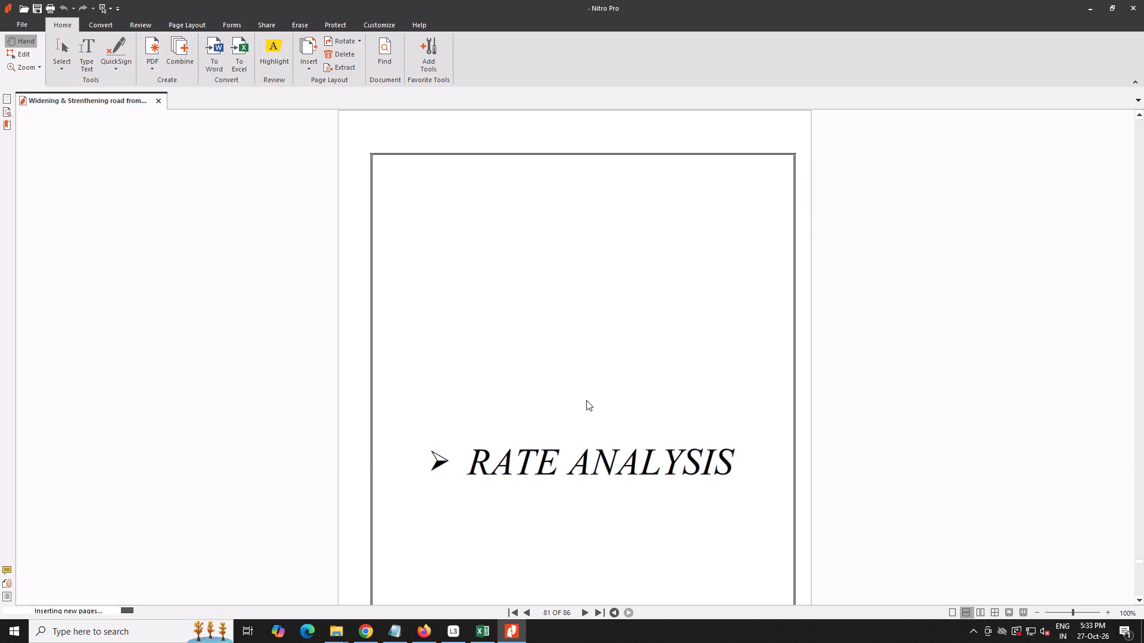
Check the inserted estimate pages, from the Cost Estimate & Measurements title page onward to the title pages that follow.
scroll(583, 400, up, 11)
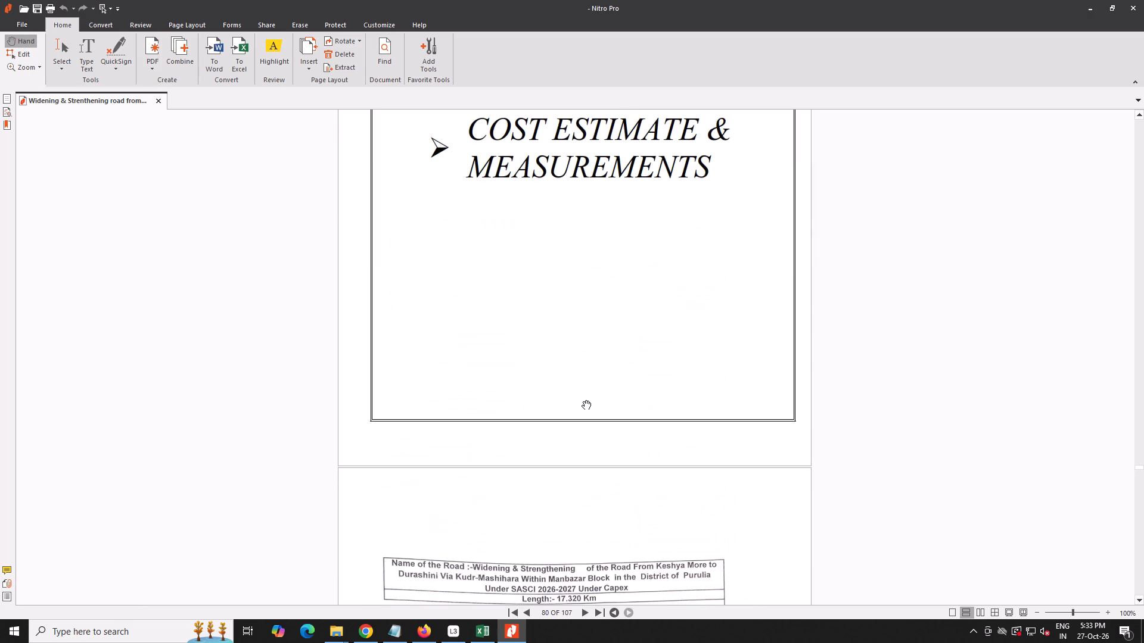
scroll(582, 400, down, 10)
key(Right)
key(Right)
key(Right)
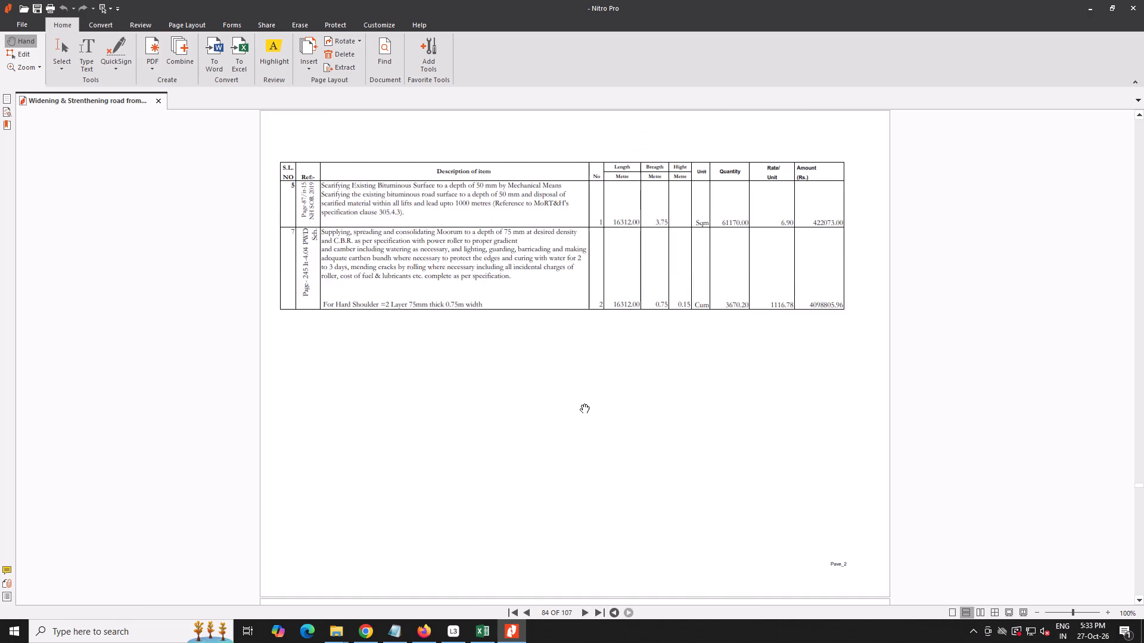
key(Right)
key(Right)
key(Right)
key(Right)
key(Right)
key(Right)
key(Right)
key(Right)
key(Right)
key(Right)
key(Right)
key(Right)
key(Right)
key(Right)
key(Right)
key(Right)
key(Right)
key(Right)
key(Right)
key(Right)
key(Right)
key(Right)
key(Right)
key(Right)
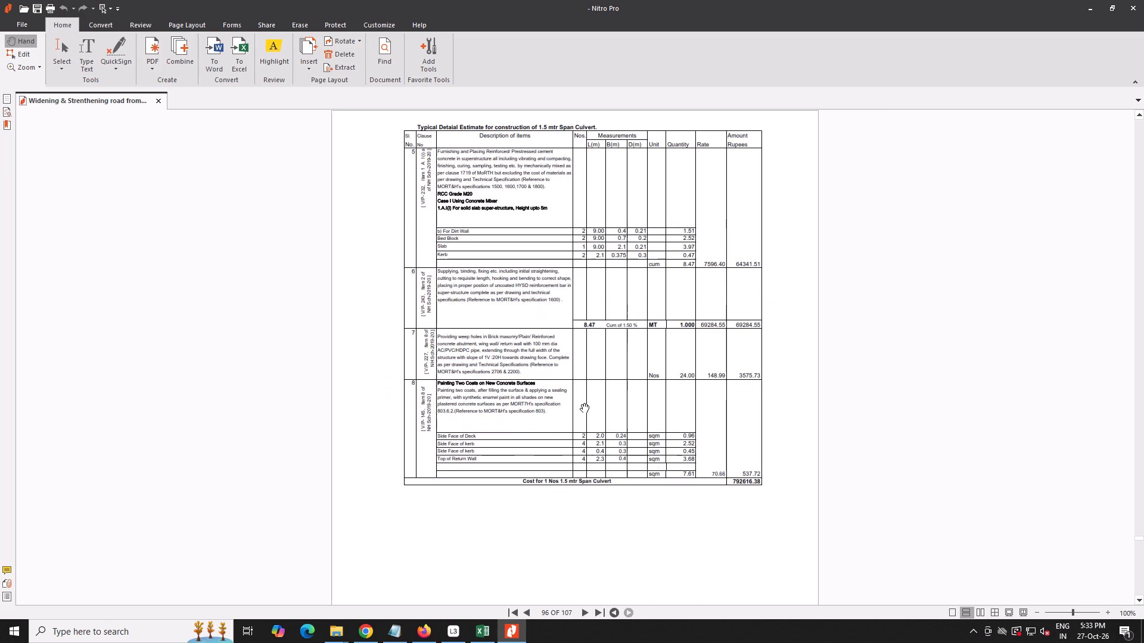
Insert all pages of 5.RATE ANL Keysamore NH Sch revised.pdf before the Earth Work Calculation title page.
key(Left)
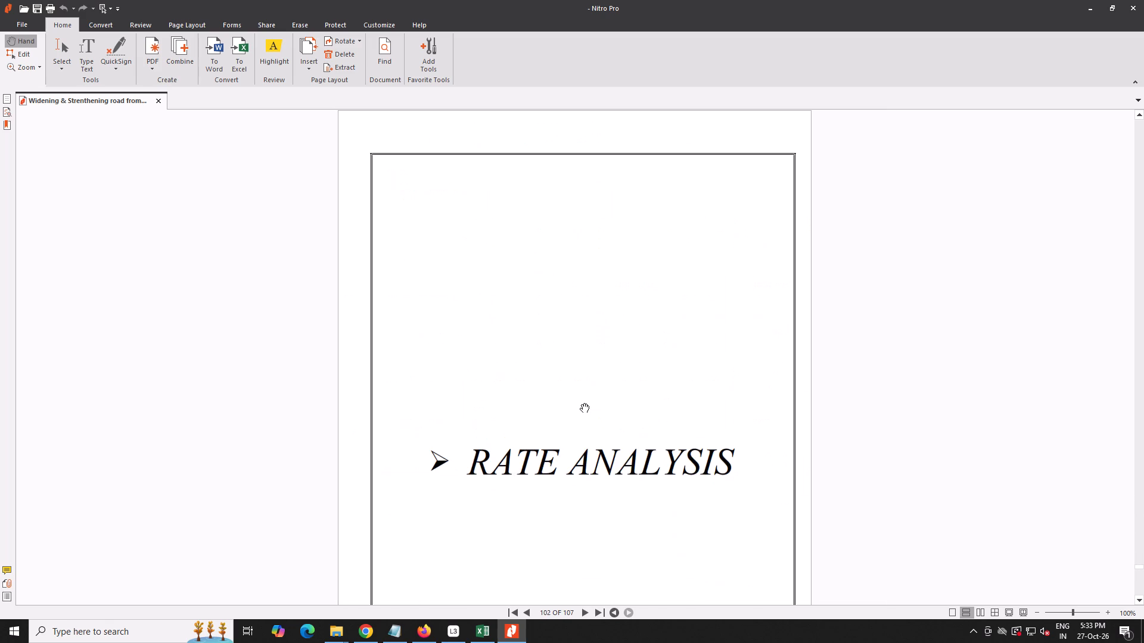
key(Right)
click(311, 68)
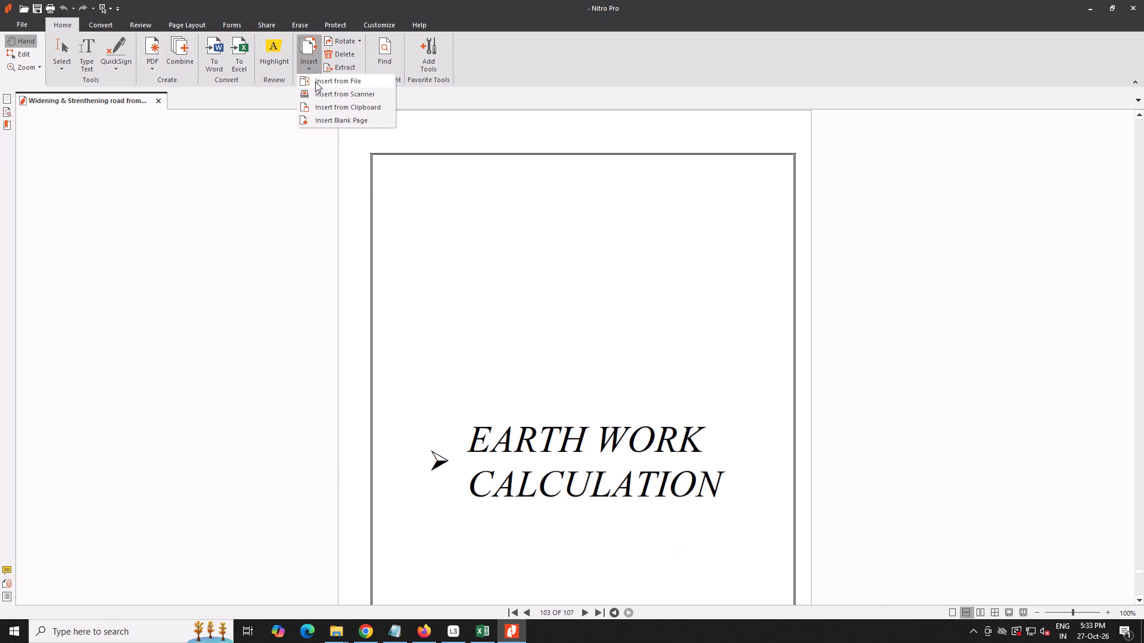
click(315, 82)
click(386, 239)
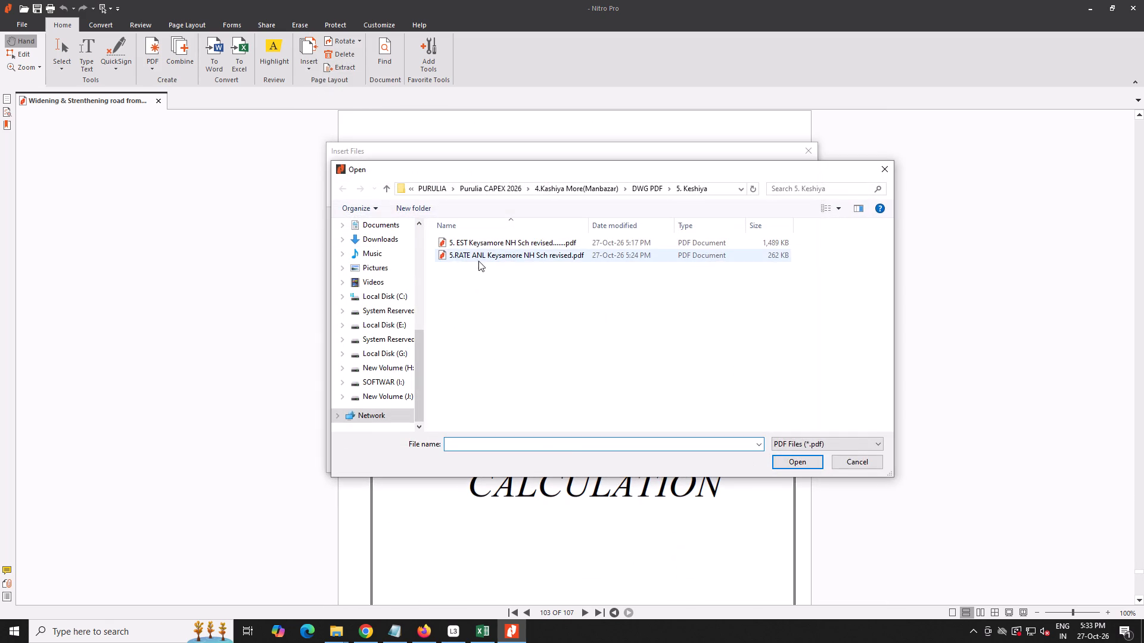
double_click(480, 261)
click(735, 459)
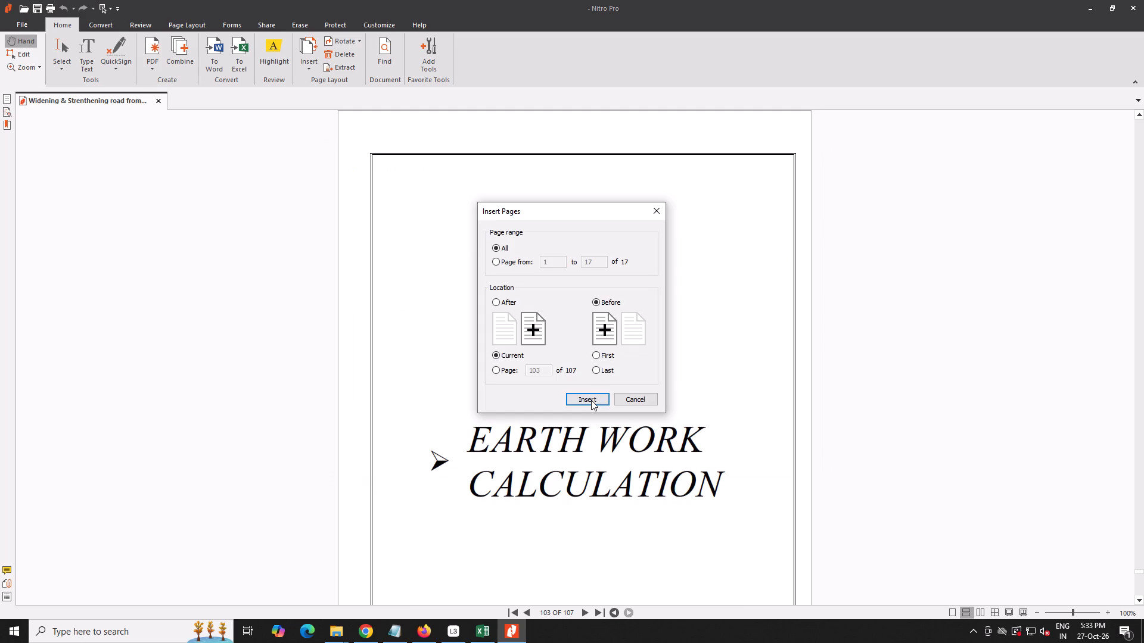
click(591, 400)
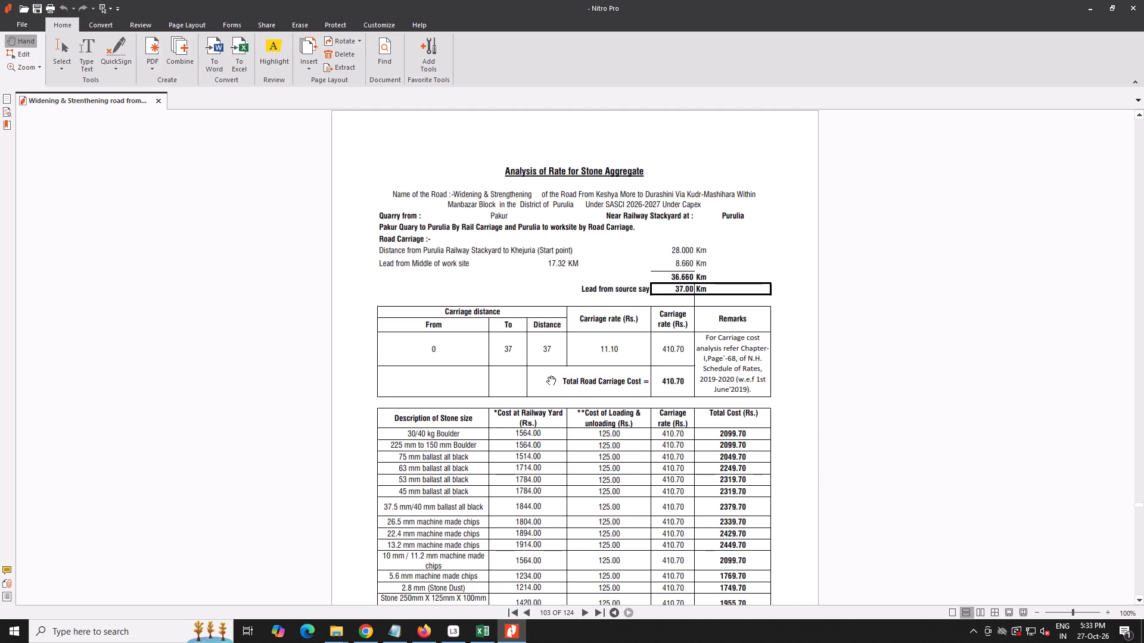
Page through the inserted rate analysis pages and on to the Drawings & Alignment title page.
key(Right)
key(Right)
key(Right)
key(Right)
key(Right)
key(Right)
key(Right)
key(Right)
key(Right)
key(Right)
key(Right)
key(Right)
key(Right)
key(Right)
key(Right)
key(Right)
key(Right)
key(Right)
key(Right)
key(Right)
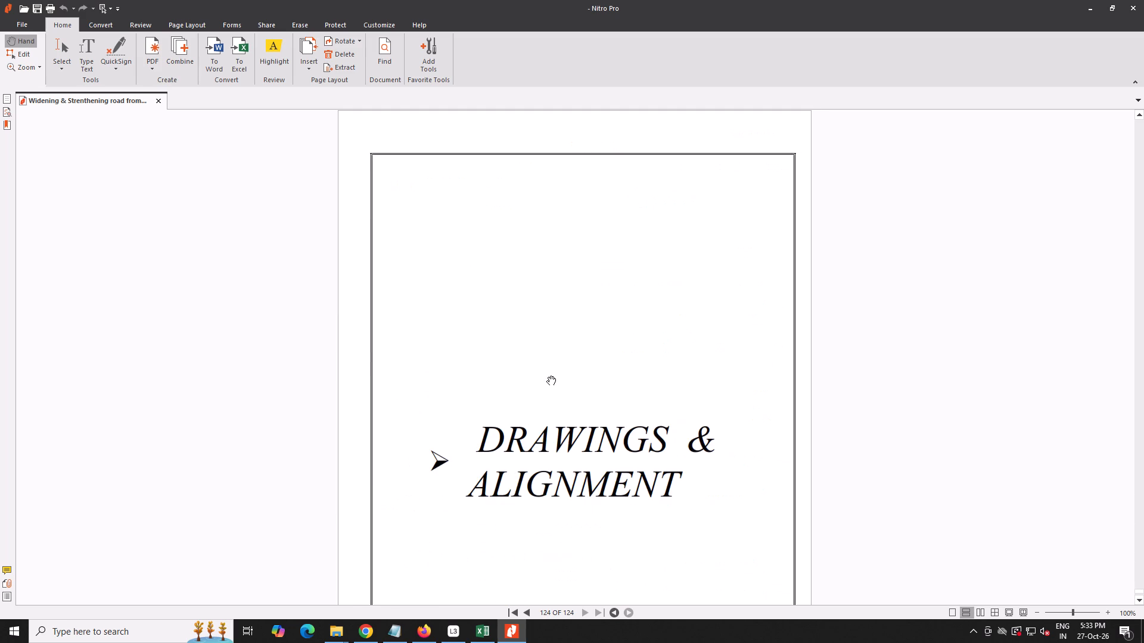
Add the road section, drain, boulder crate wall, box culvert, 600 HP and 1.50 mtr span culvert PDFs from DWG PDF to the files to insert.
click(301, 65)
click(319, 79)
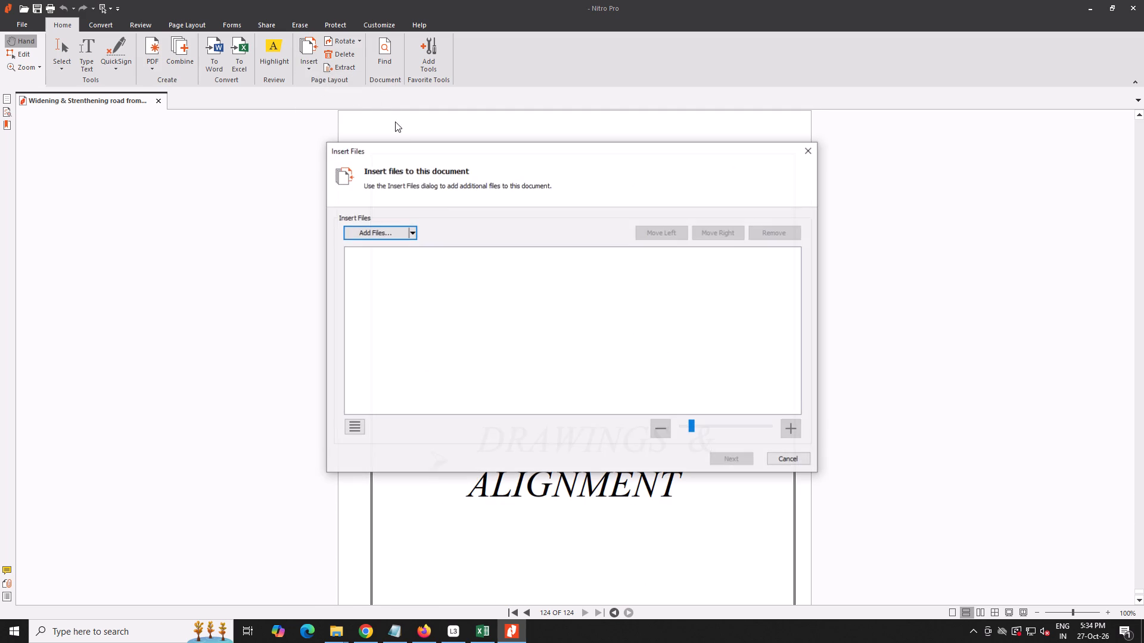
click(391, 232)
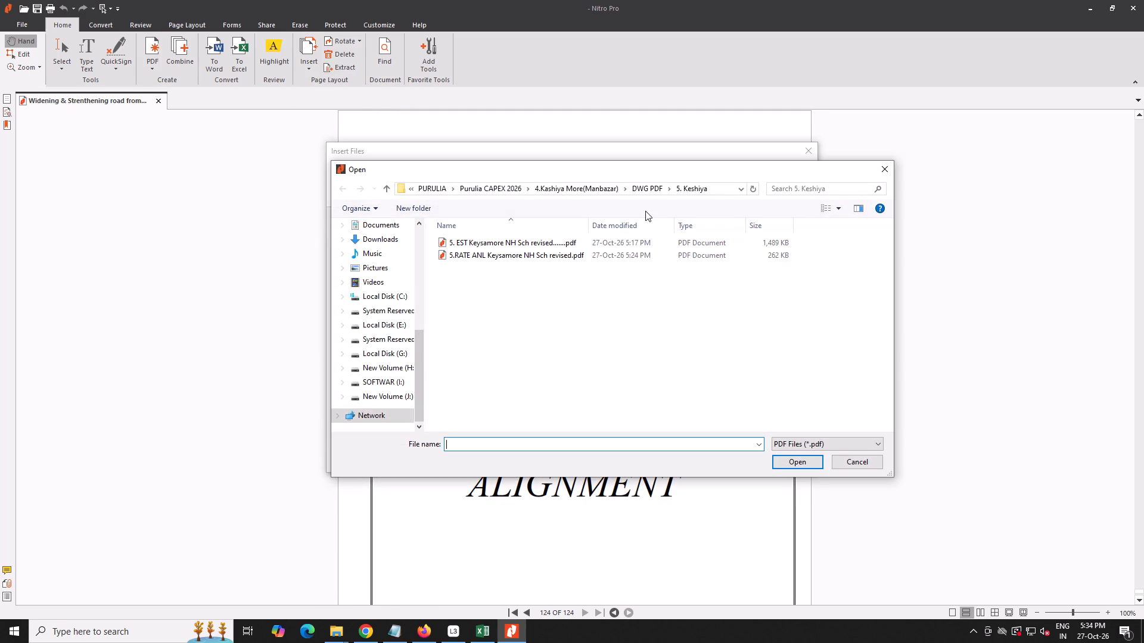
click(651, 187)
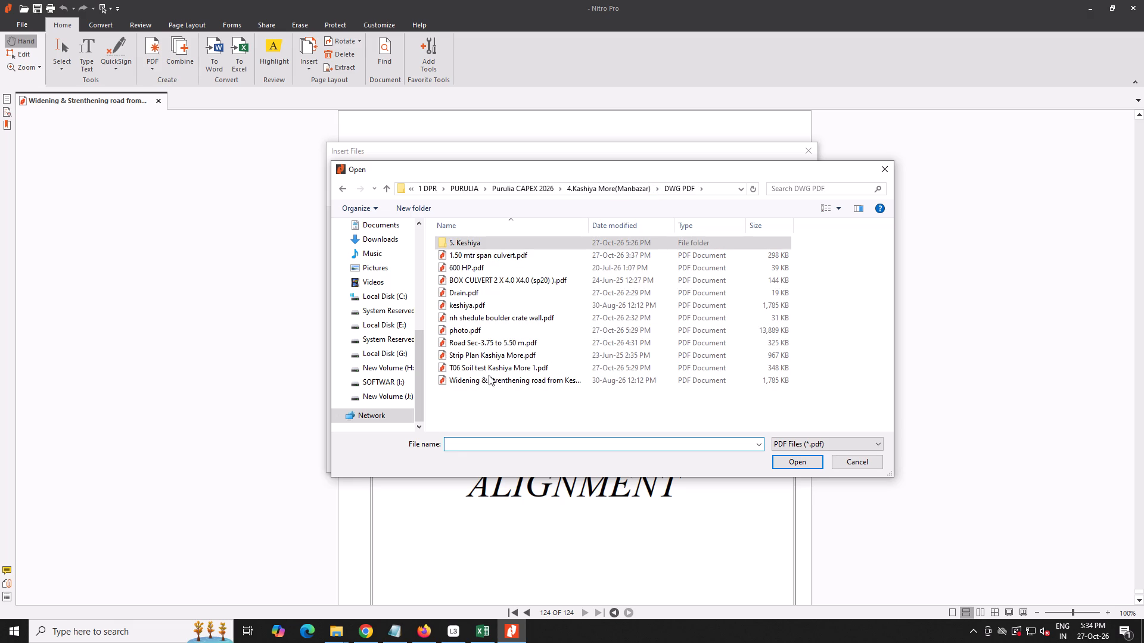
click(483, 343)
ctrl+click(473, 319)
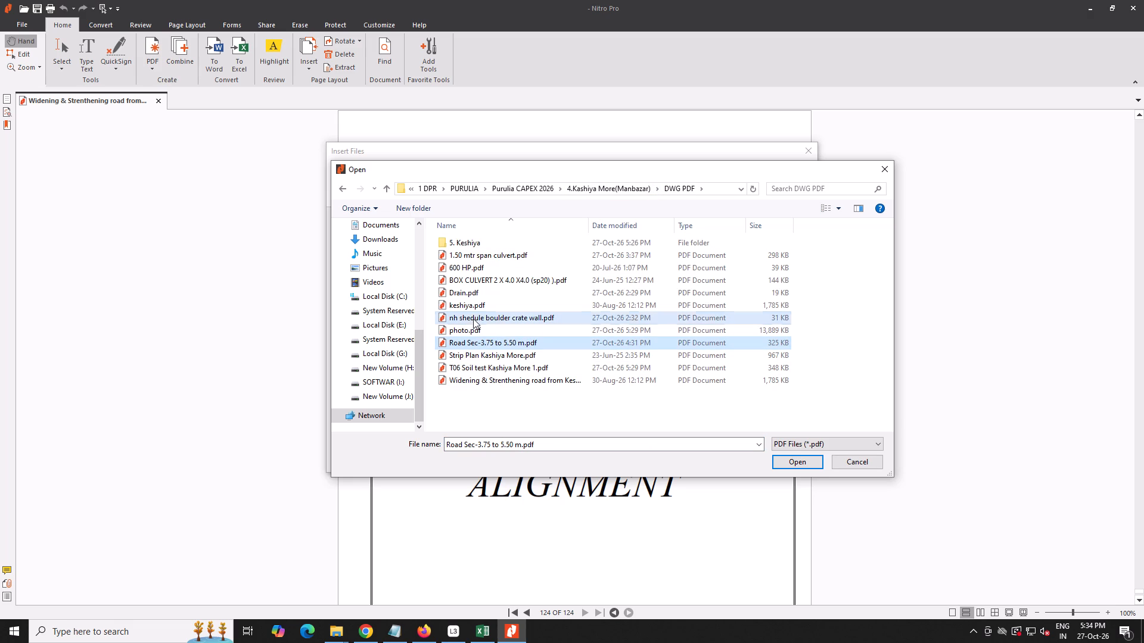
ctrl+click(469, 293)
ctrl+click(475, 277)
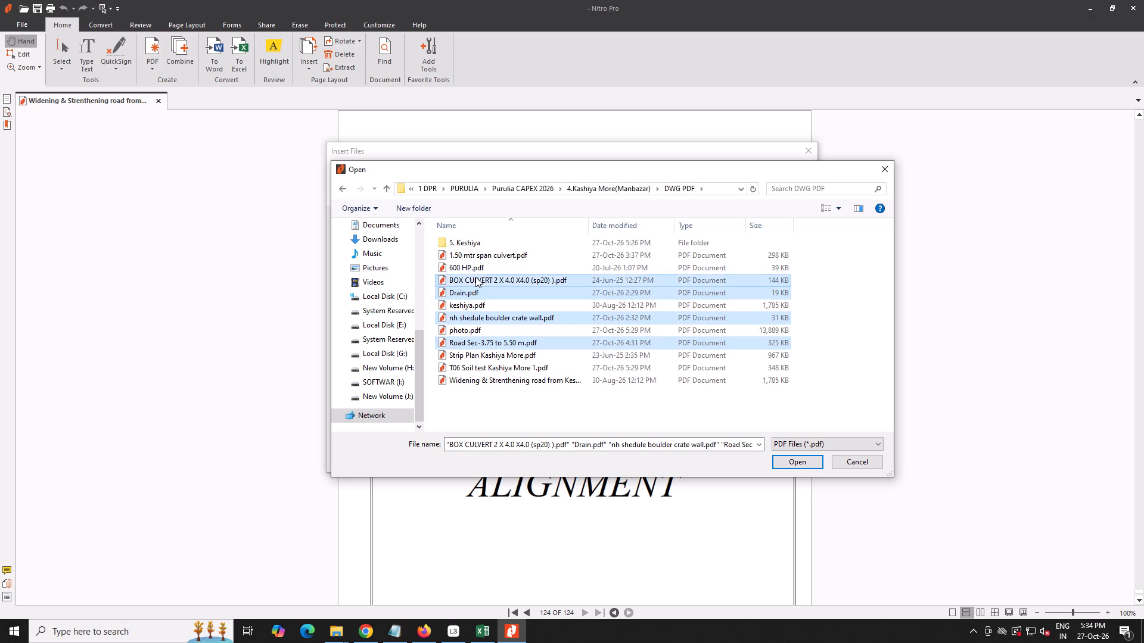
ctrl+click(465, 266)
ctrl+click(470, 258)
click(795, 462)
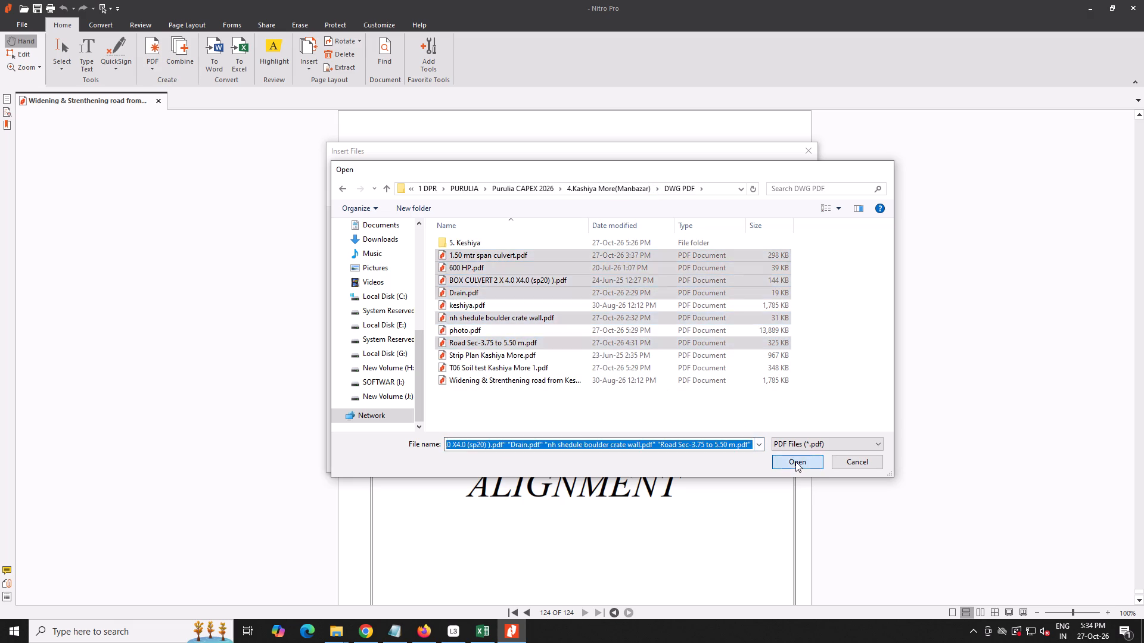
Place Road Sec-3.75 to 5.50 m.pdf first among the drawing files and insert them all after the Drawings & Alignment title page.
click(464, 345)
drag(660, 289, 411, 291)
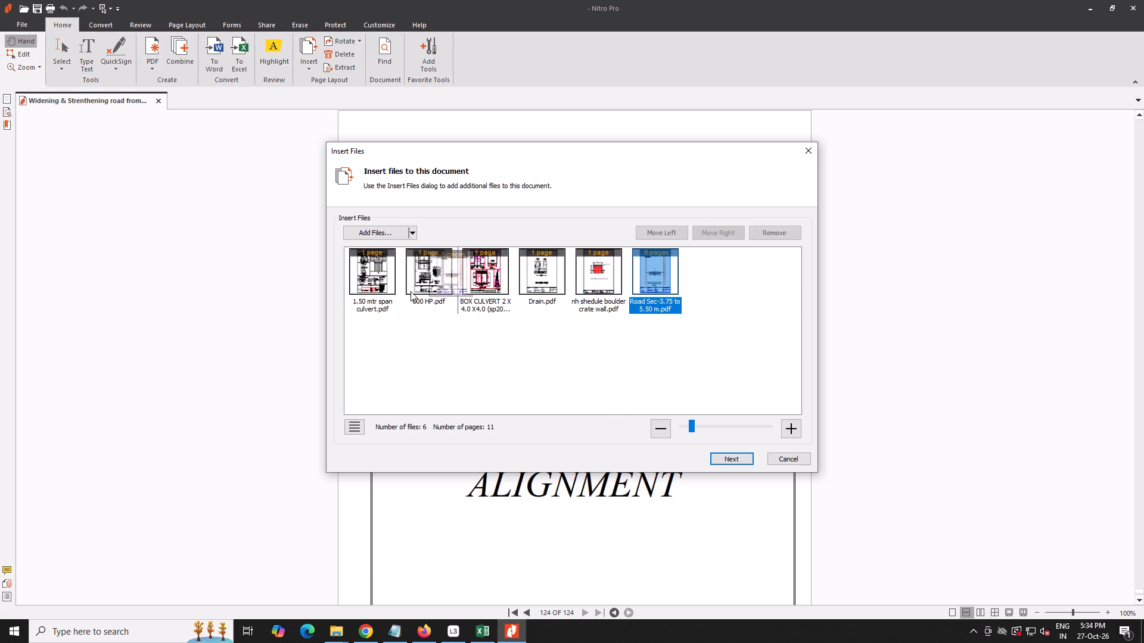
drag(411, 291, 353, 299)
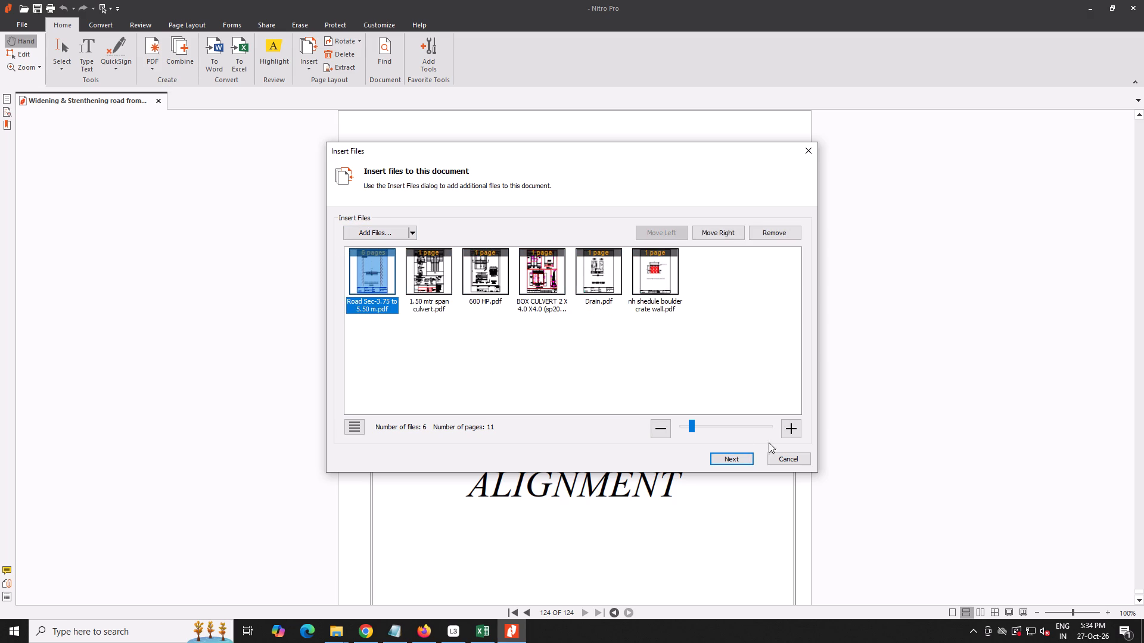
click(739, 457)
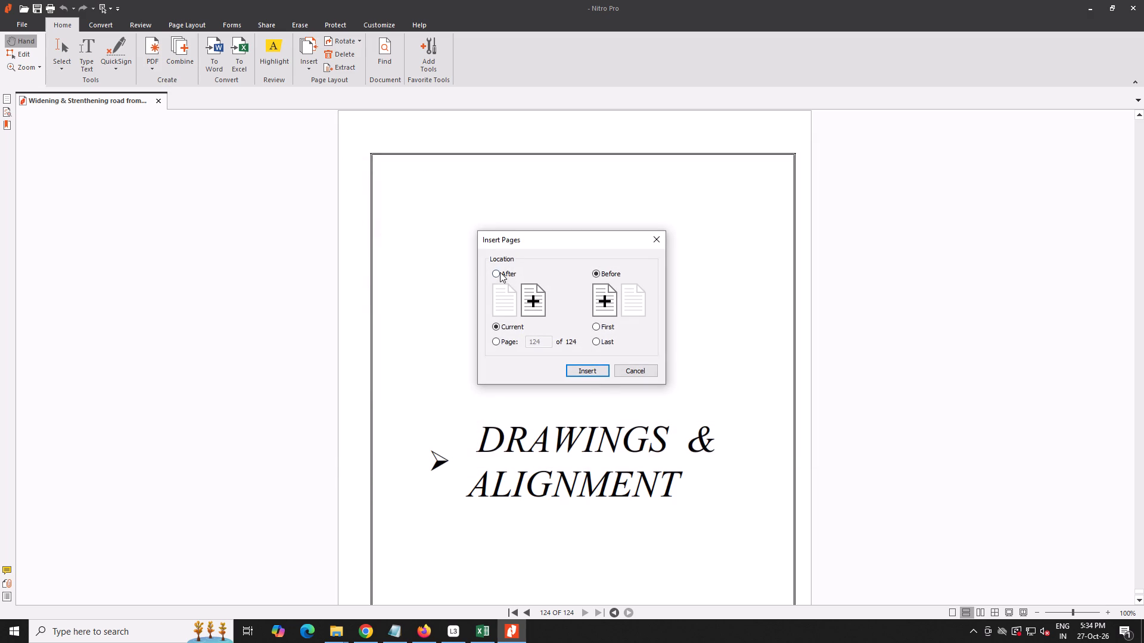
click(500, 272)
click(596, 373)
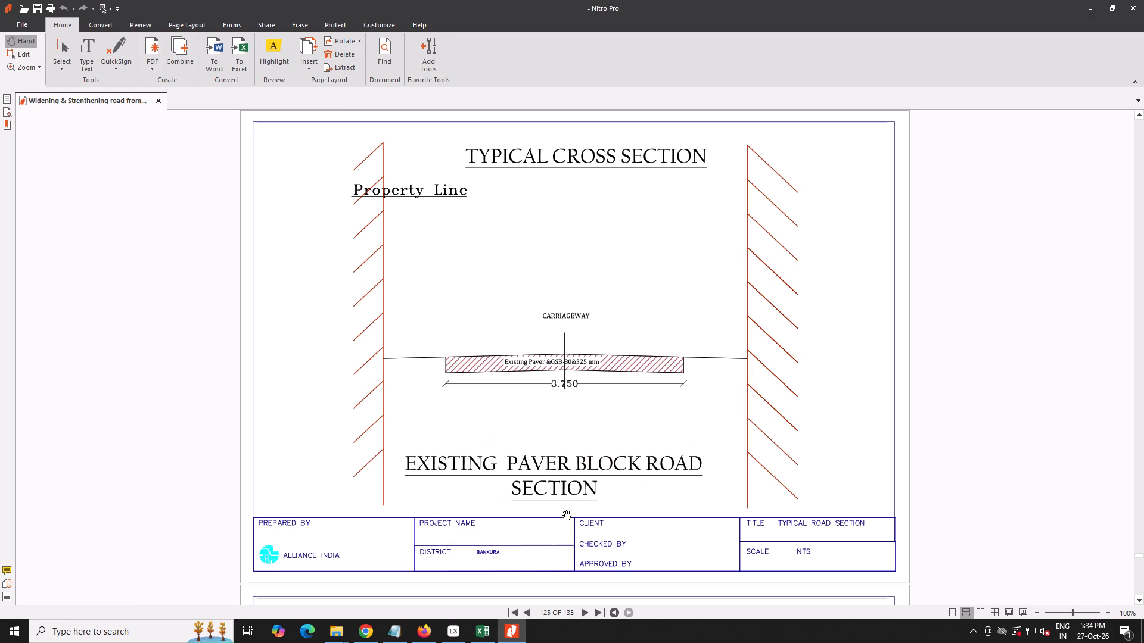
Page back through the DPR's drawings, rate analysis, estimate and pavement design pages to the Traffic Census & Pavement Design title page.
key(Left)
key(Left)
key(Left)
key(Left)
key(Left)
key(Left)
key(Left)
key(Left)
key(Left)
key(Left)
key(Left)
key(Left)
key(Left)
key(Left)
key(Left)
key(Left)
key(Left)
key(Left)
key(Left)
key(Left)
key(Left)
key(Left)
key(Left)
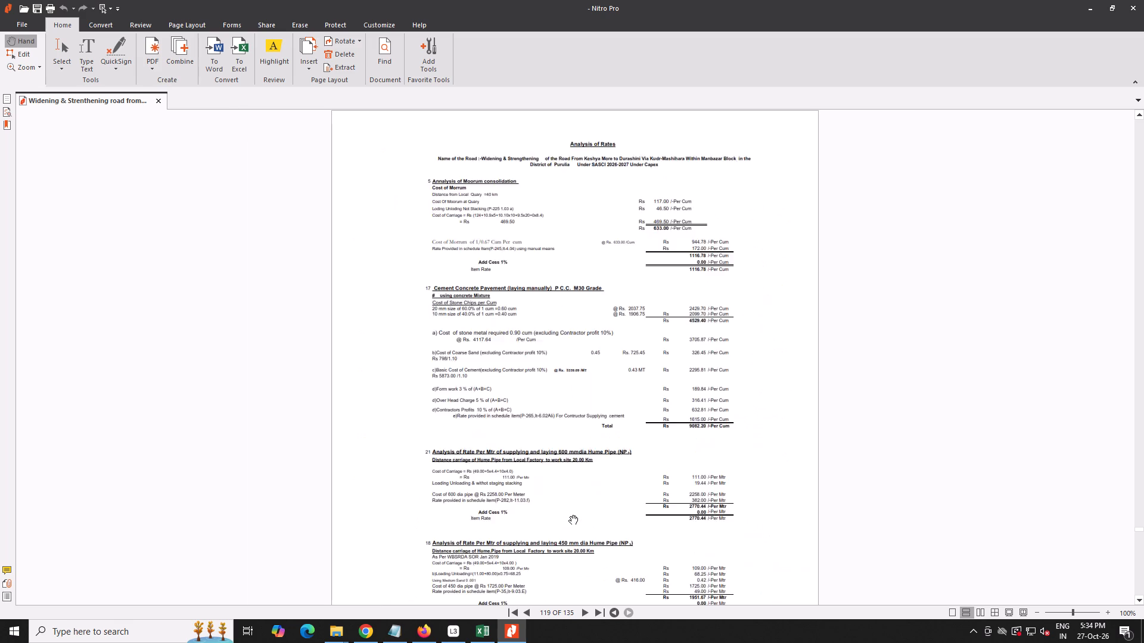
key(Right)
key(Left)
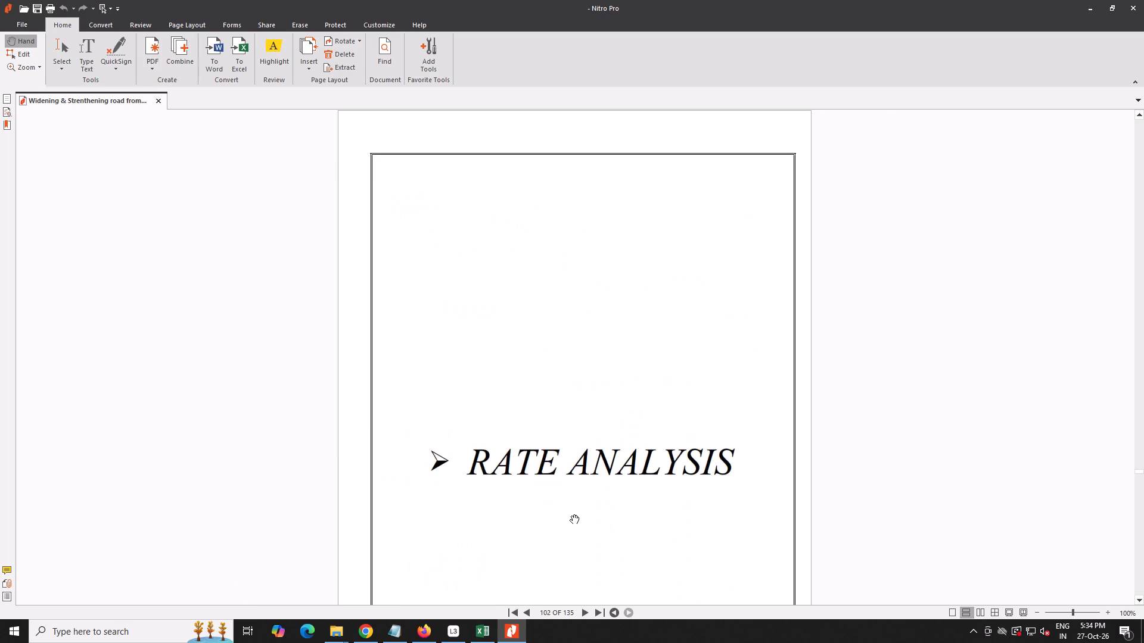
key(Left)
key(Left)
key(Left)
key(Left)
key(Left)
key(Left)
key(Left)
key(Left)
key(Left)
key(Left)
key(Left)
key(Left)
key(Left)
key(Left)
key(Left)
key(Left)
key(Left)
key(Left)
key(Left)
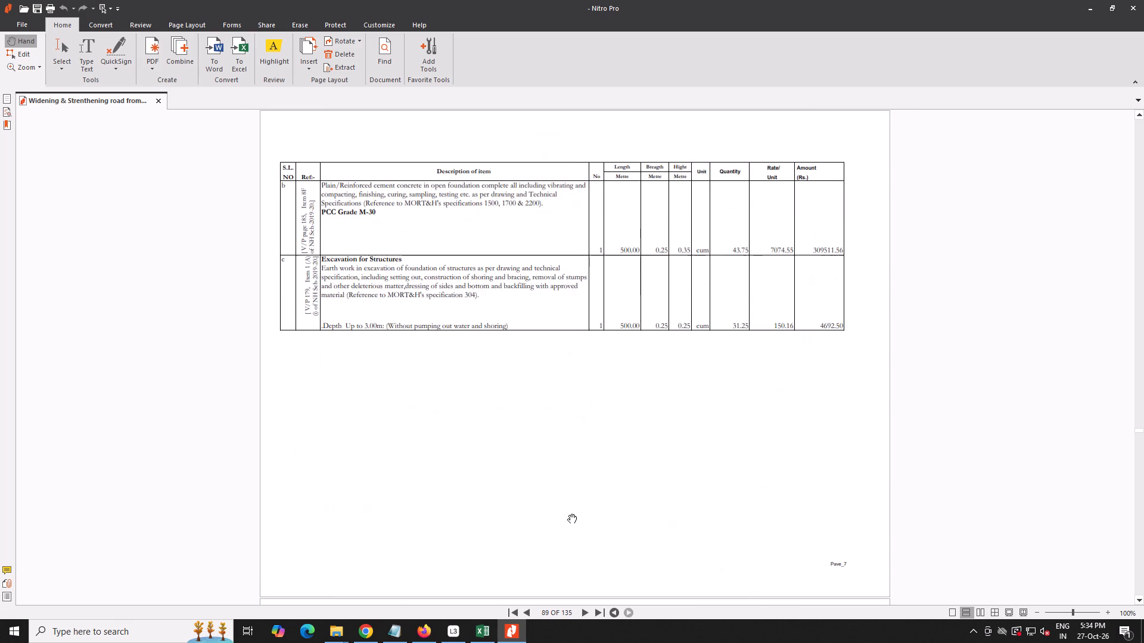
key(Left)
key(Left)
key(Left)
key(Left)
key(Left)
key(Left)
key(Left)
key(Left)
key(Left)
key(Left)
key(Left)
key(Left)
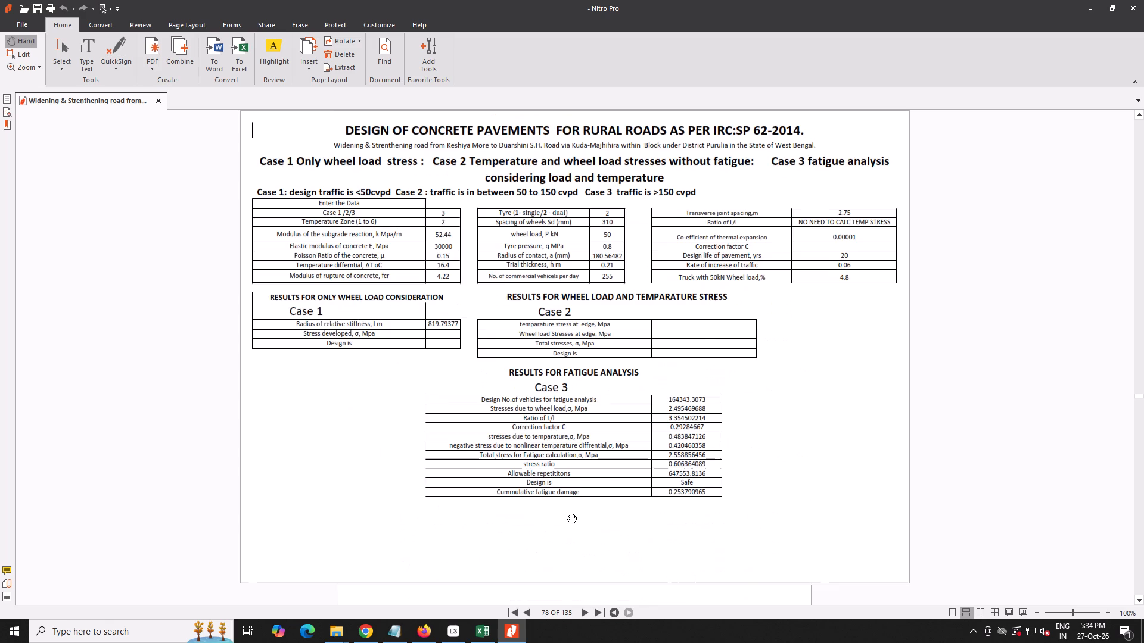
key(Left)
key(Left)
key(Left)
key(Left)
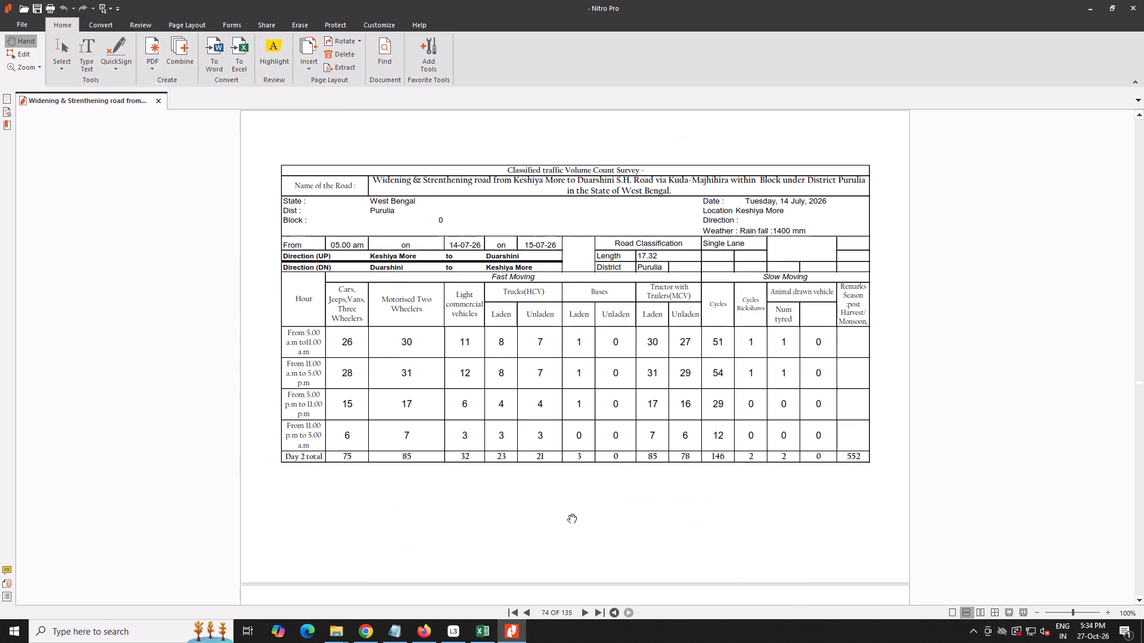
key(Right)
key(Right)
key(Right)
key(Right)
key(Right)
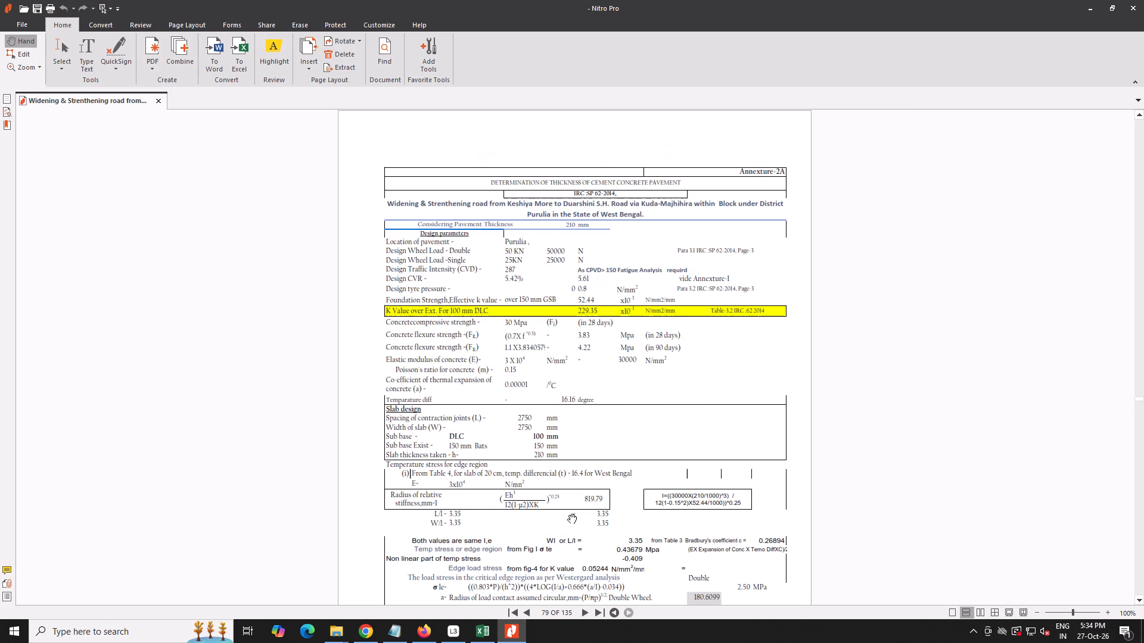
key(Left)
key(Left)
key(Left)
key(Left)
key(Left)
key(Left)
key(Left)
key(Left)
key(Left)
key(Left)
key(Left)
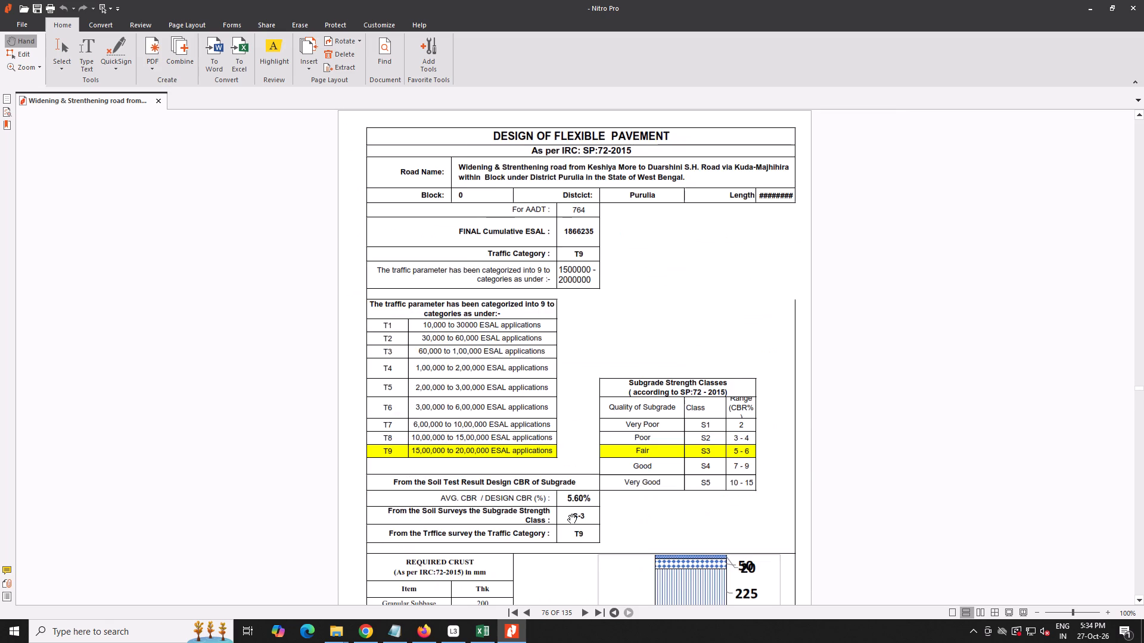
key(Right)
key(Right)
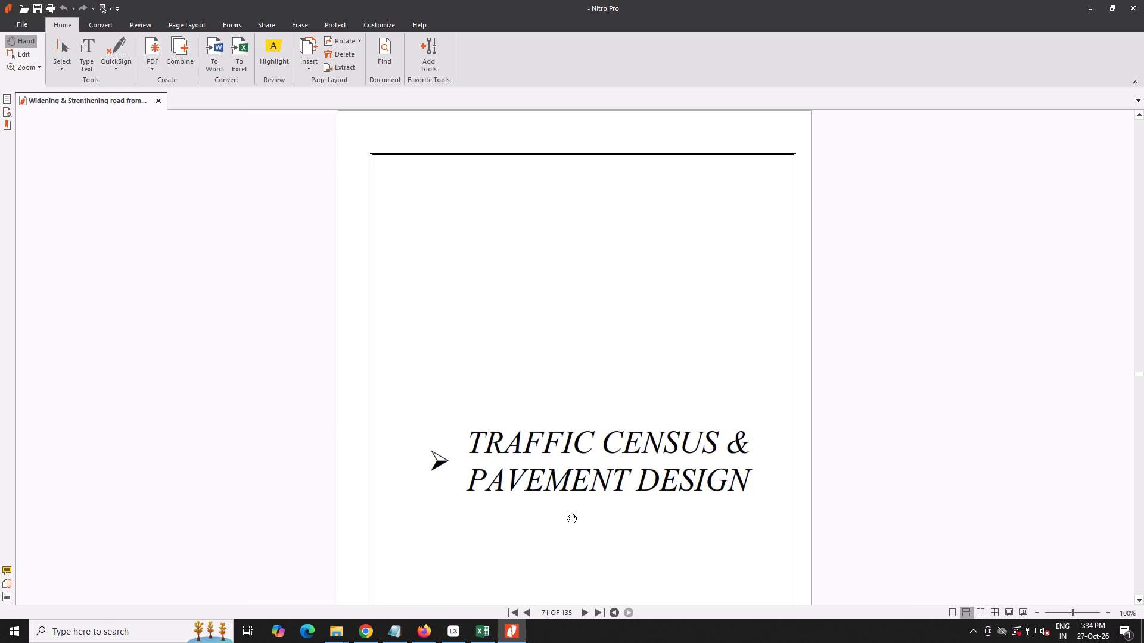
Insert all pages of T06 Soil test Kashiya More 1.pdf before the Traffic Census & Pavement Design title page.
click(309, 67)
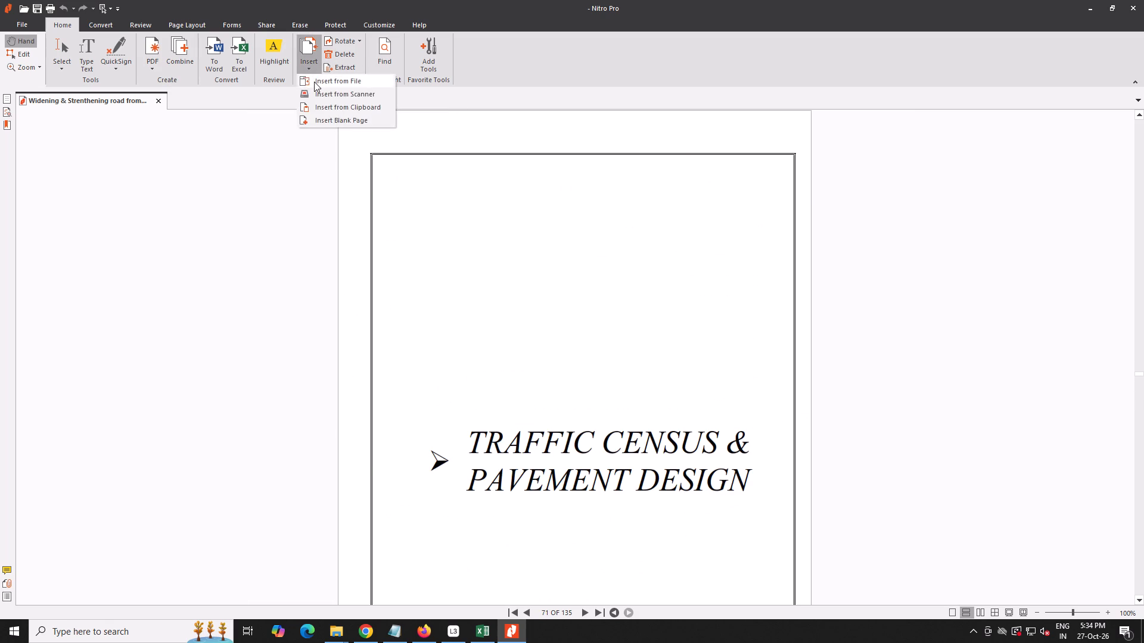
click(314, 82)
click(381, 232)
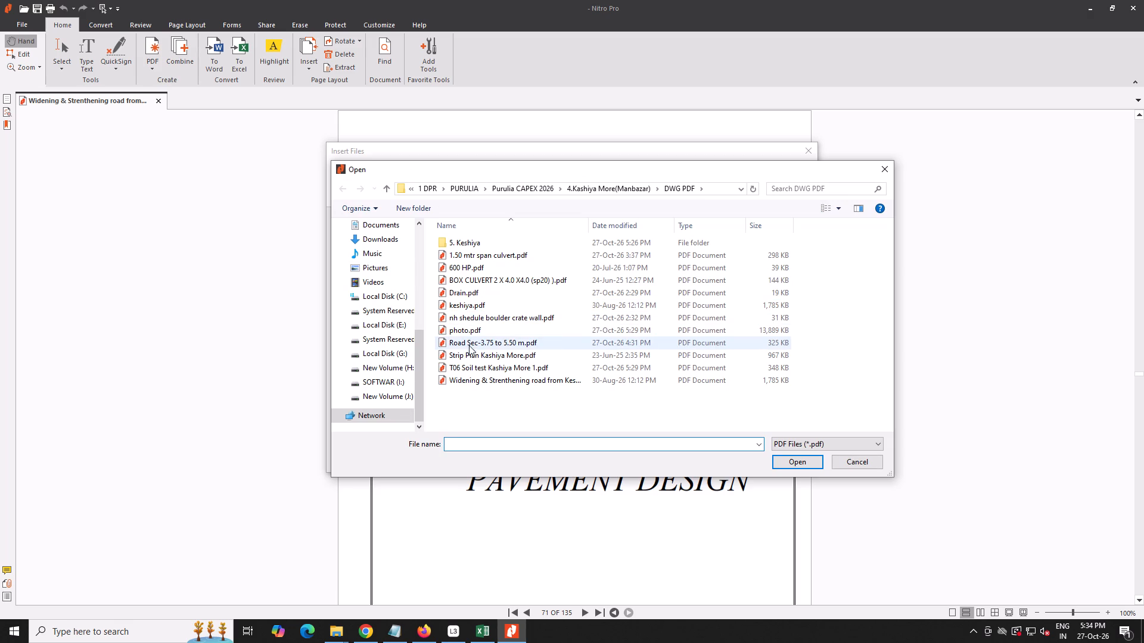
double_click(472, 369)
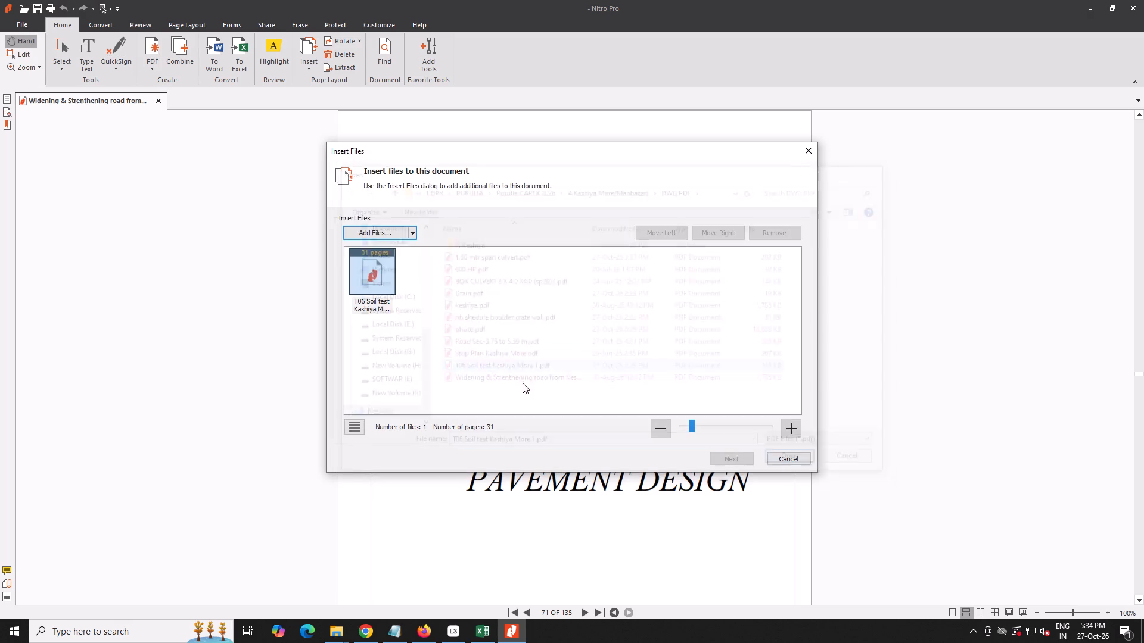
click(744, 462)
click(593, 392)
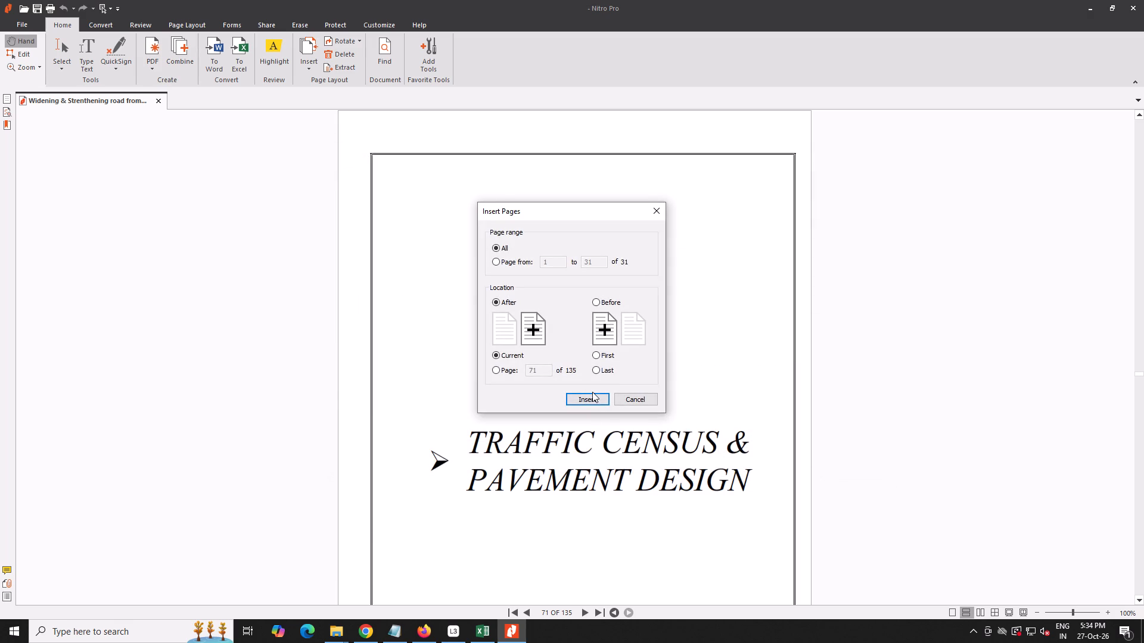
drag(593, 392, 655, 343)
click(615, 300)
click(592, 396)
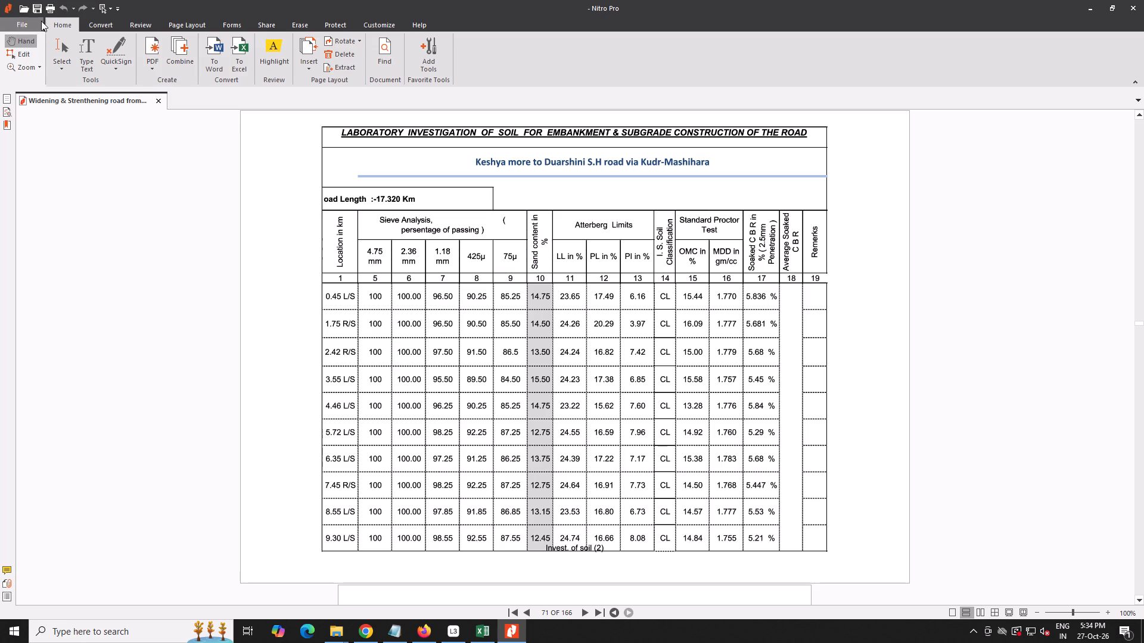
click(39, 11)
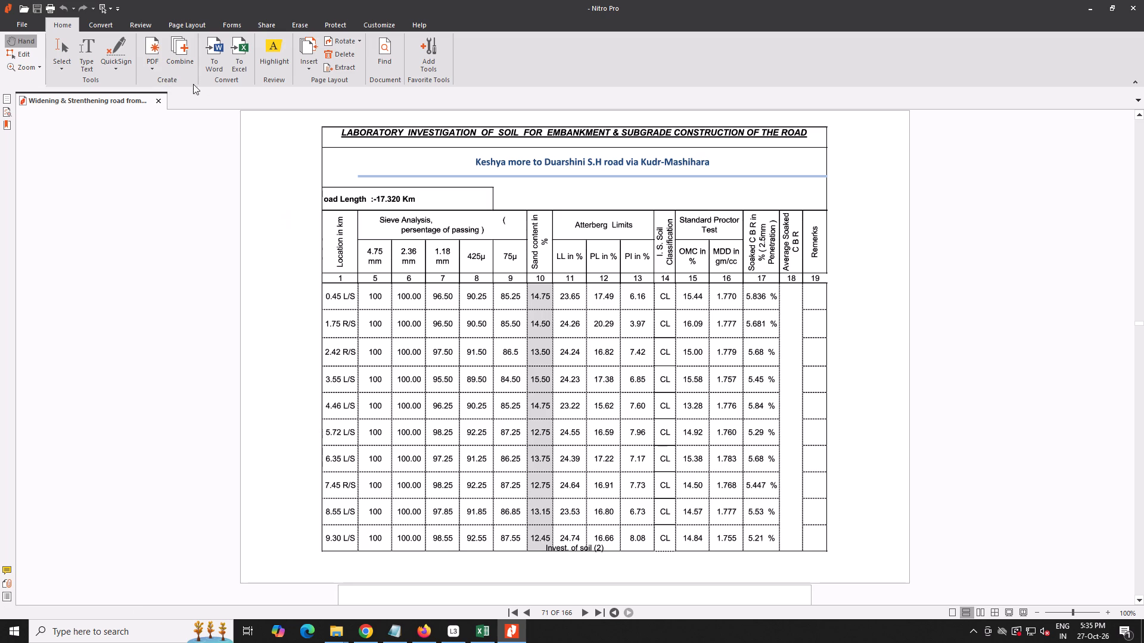
click(157, 100)
click(1096, 14)
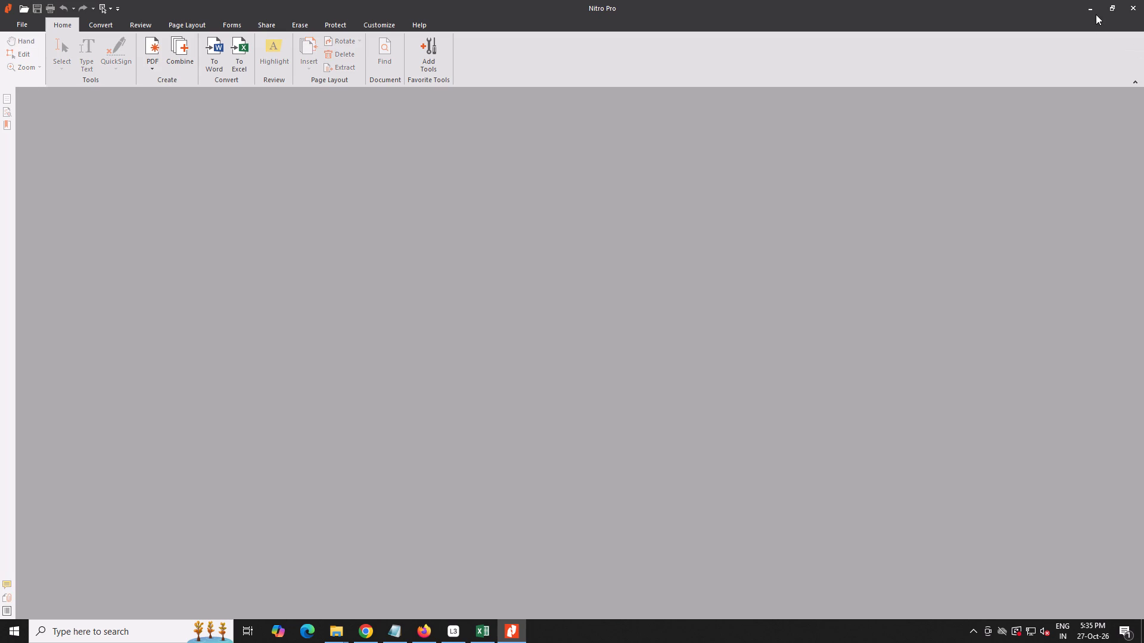
click(1089, 10)
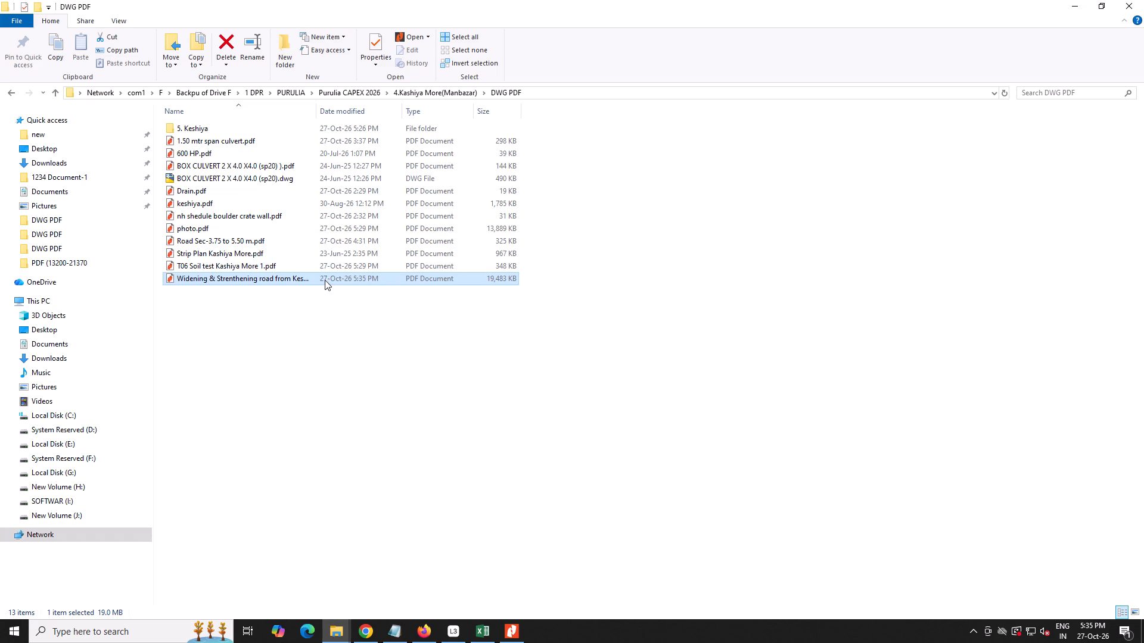
Upload the Widening & Strenthening road from Keshiya More PDF from the DWG PDF folder to Google Drive in Firefox and refresh the file view.
drag(299, 278, 388, 572)
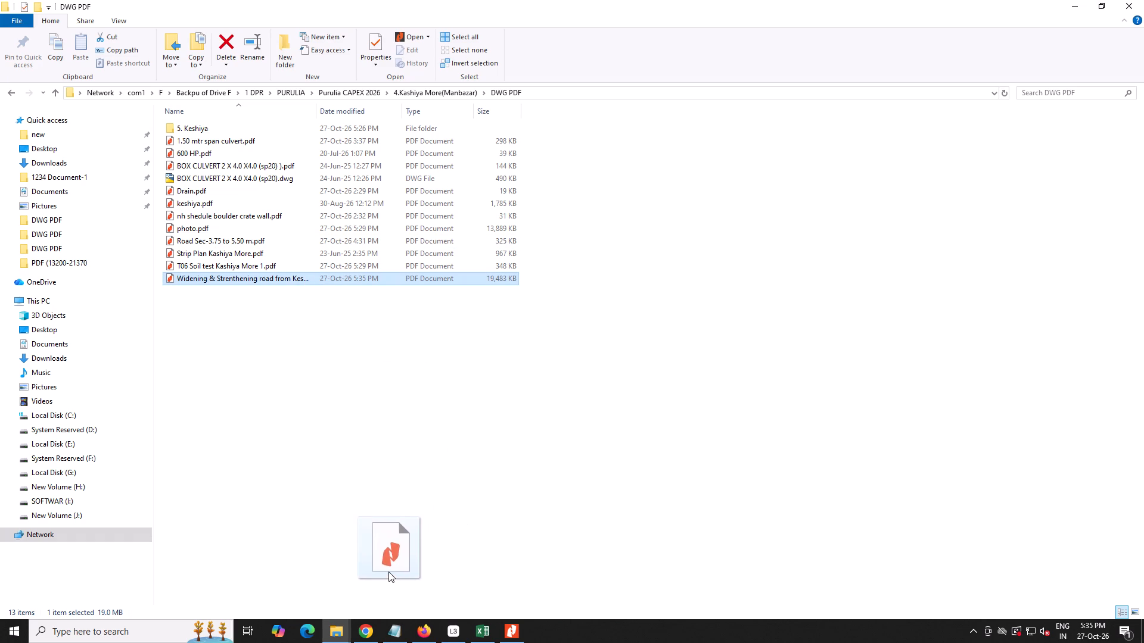
drag(388, 572, 437, 557)
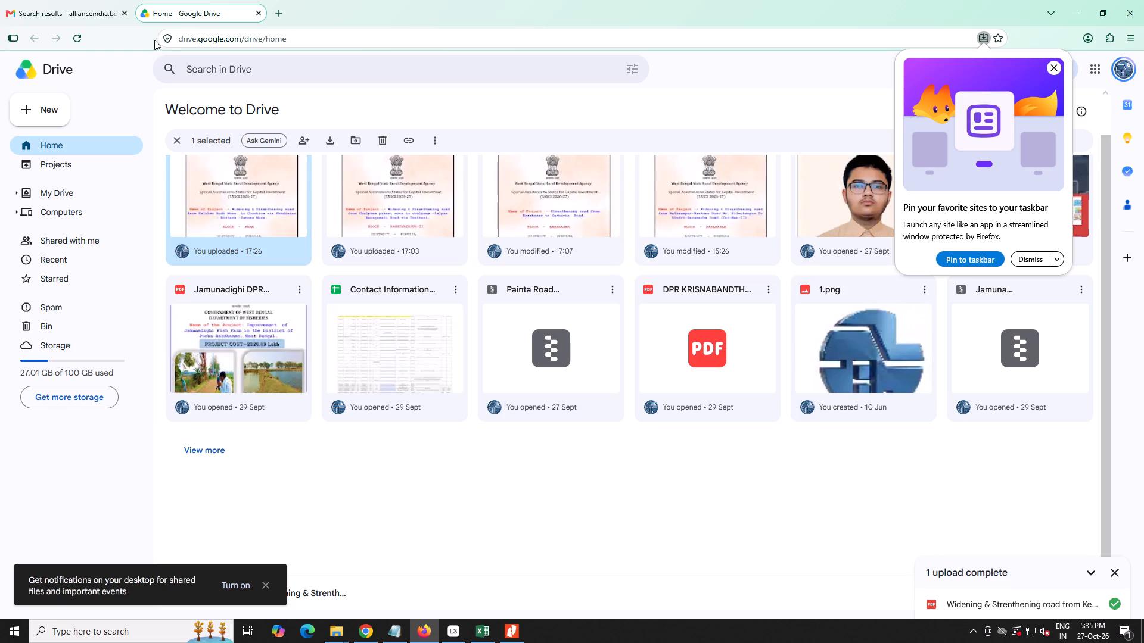
click(79, 35)
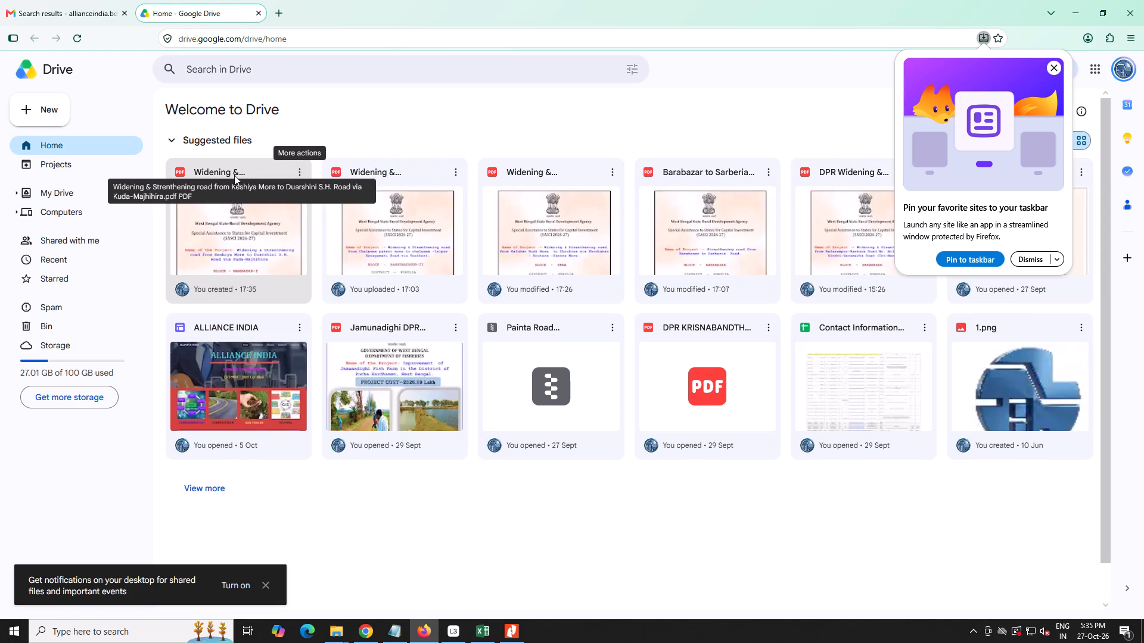
click(296, 174)
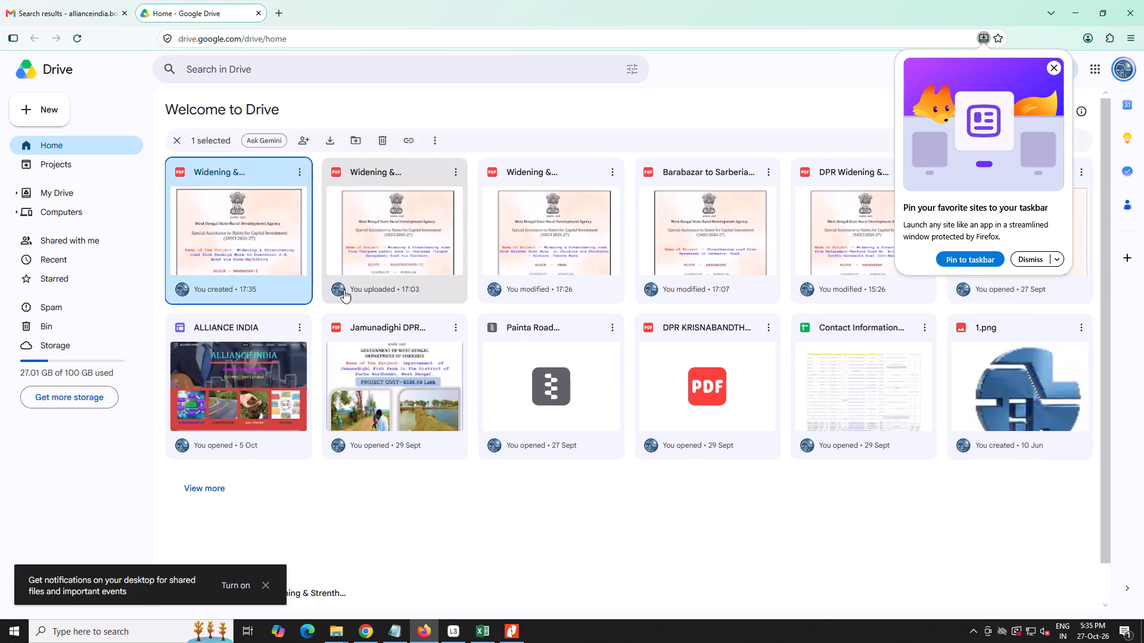
drag(554, 349, 497, 340)
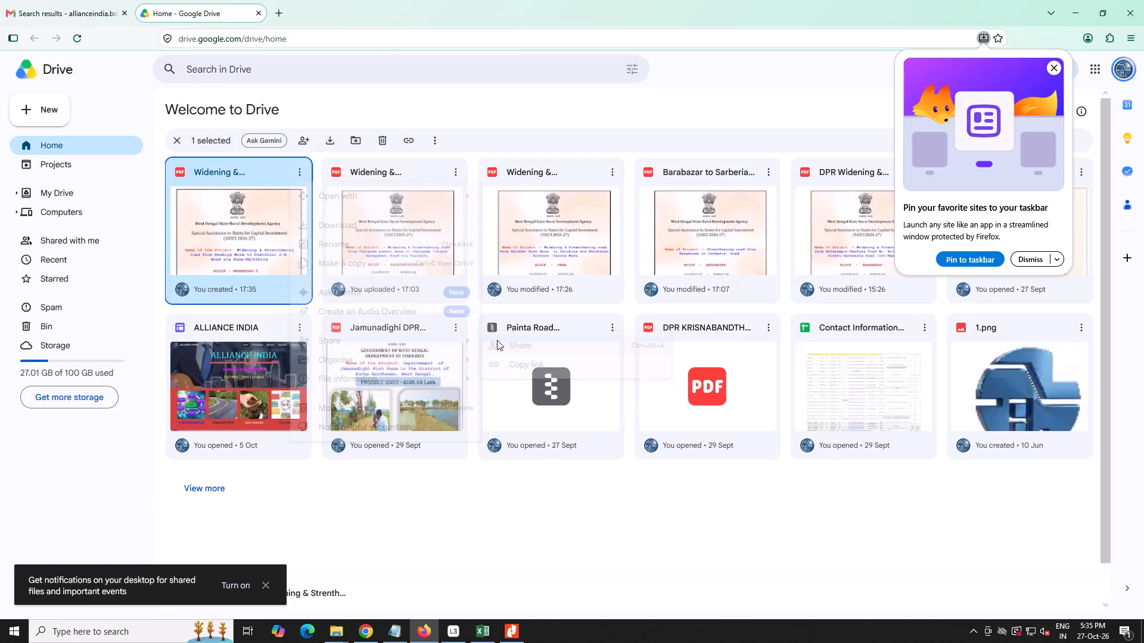
click(301, 170)
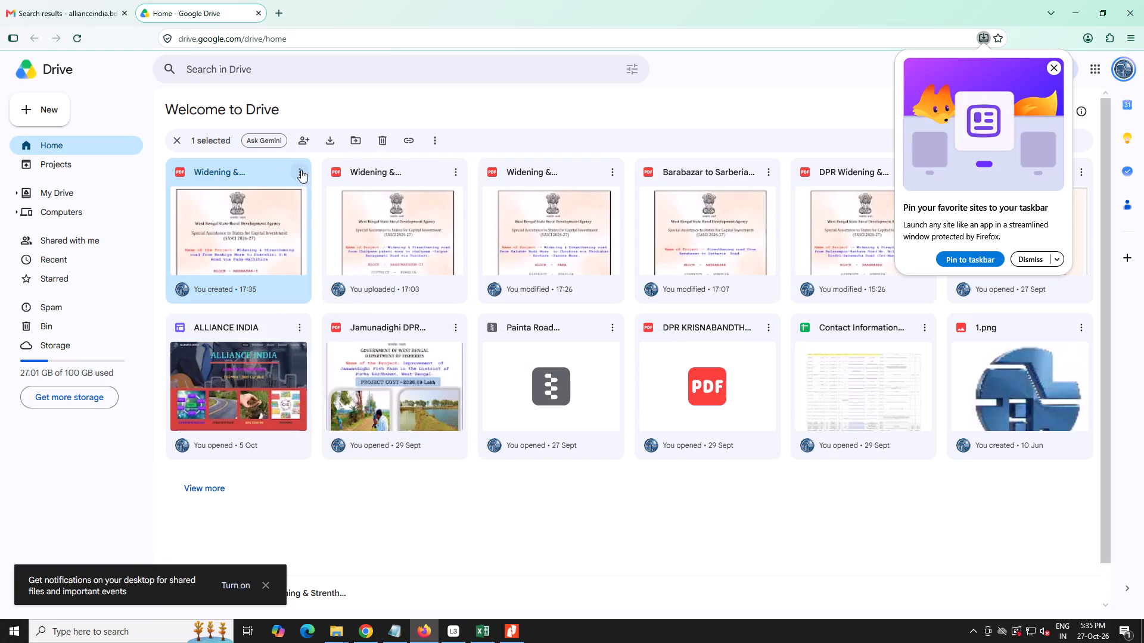
click(502, 346)
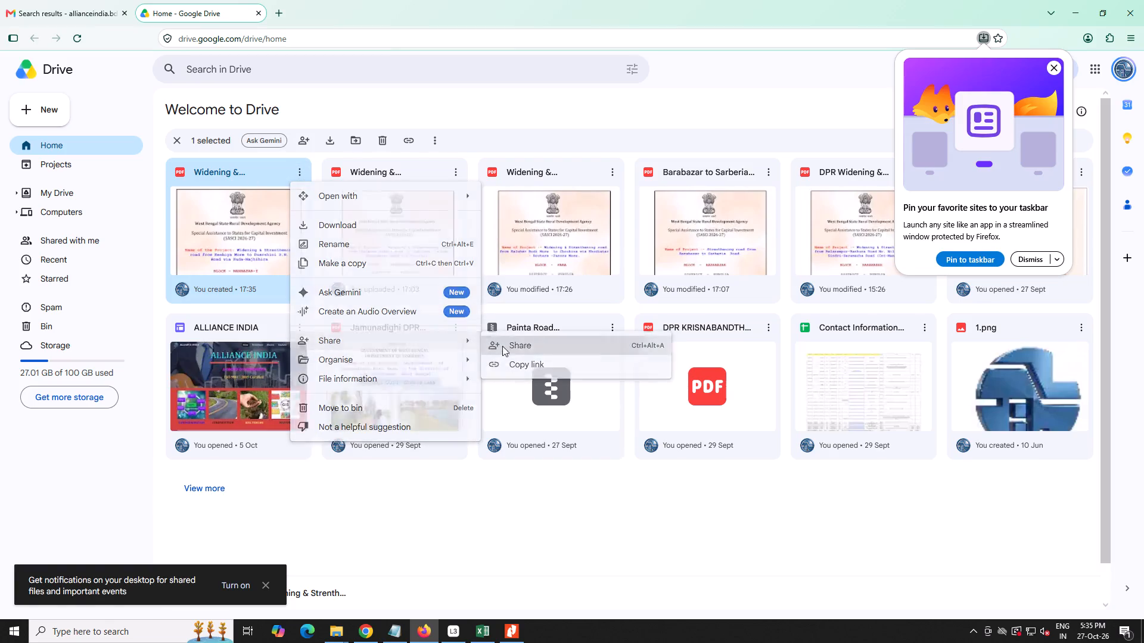
click(518, 395)
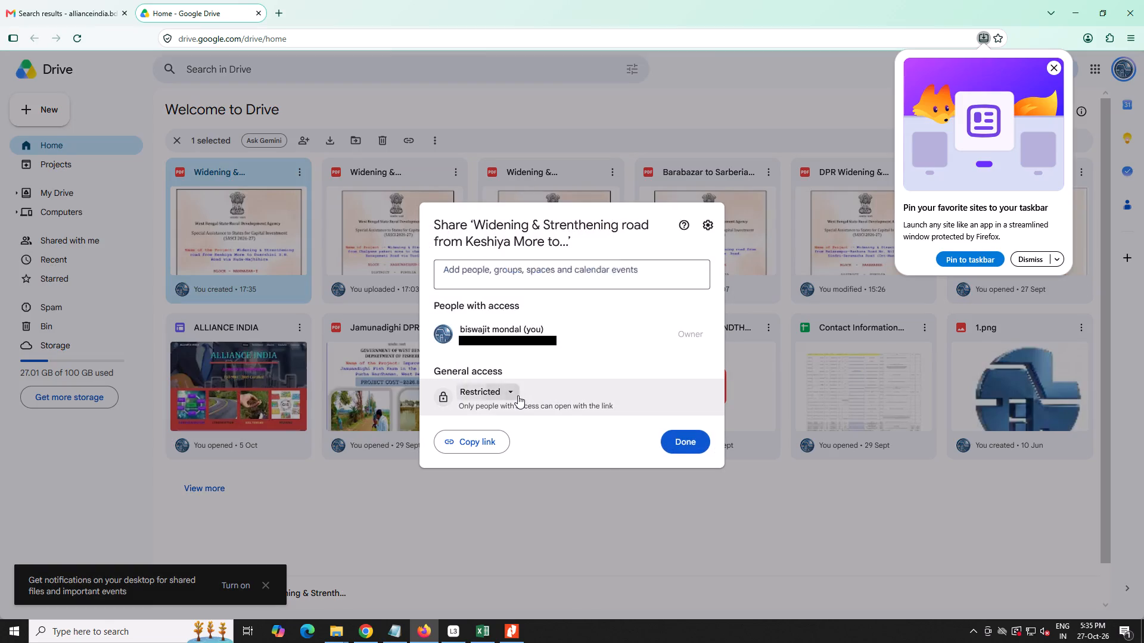
click(512, 446)
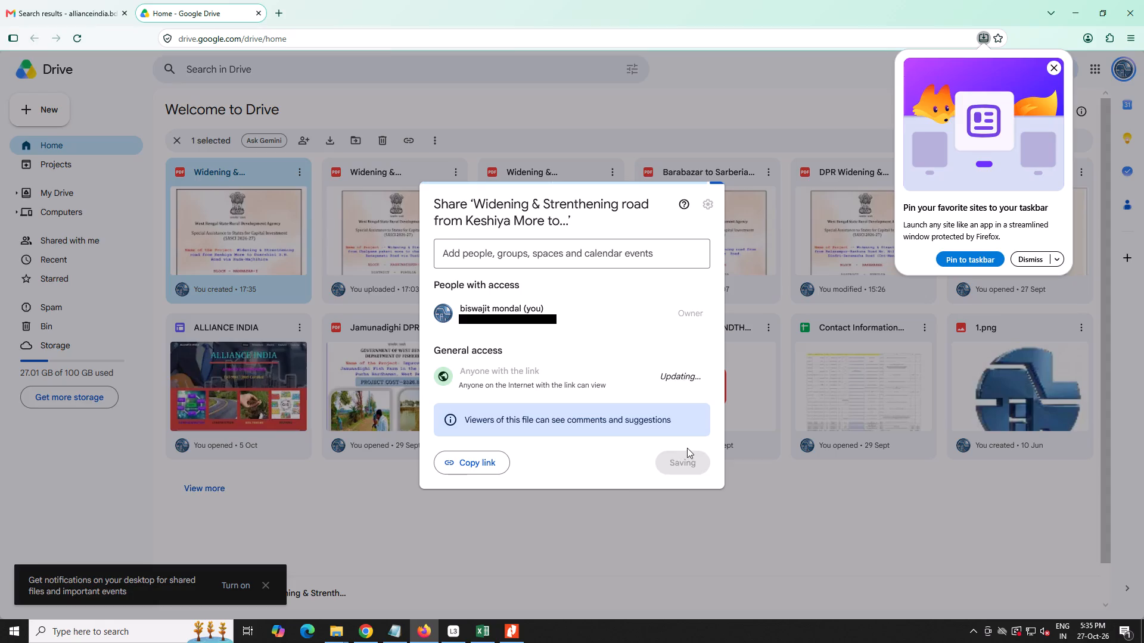
click(695, 380)
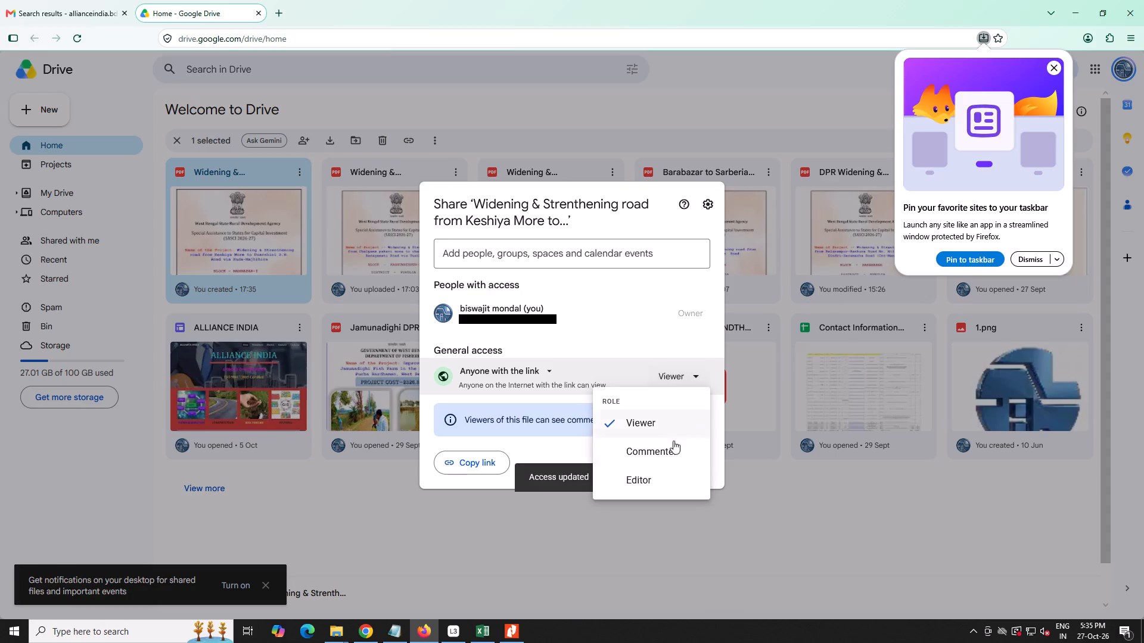
click(652, 475)
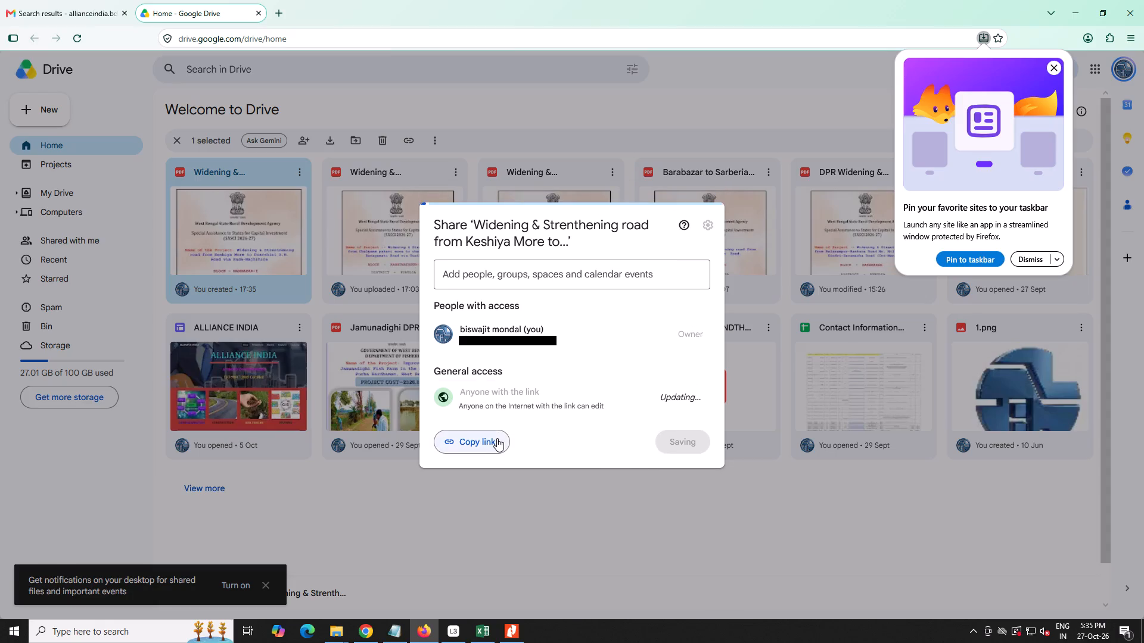
click(496, 439)
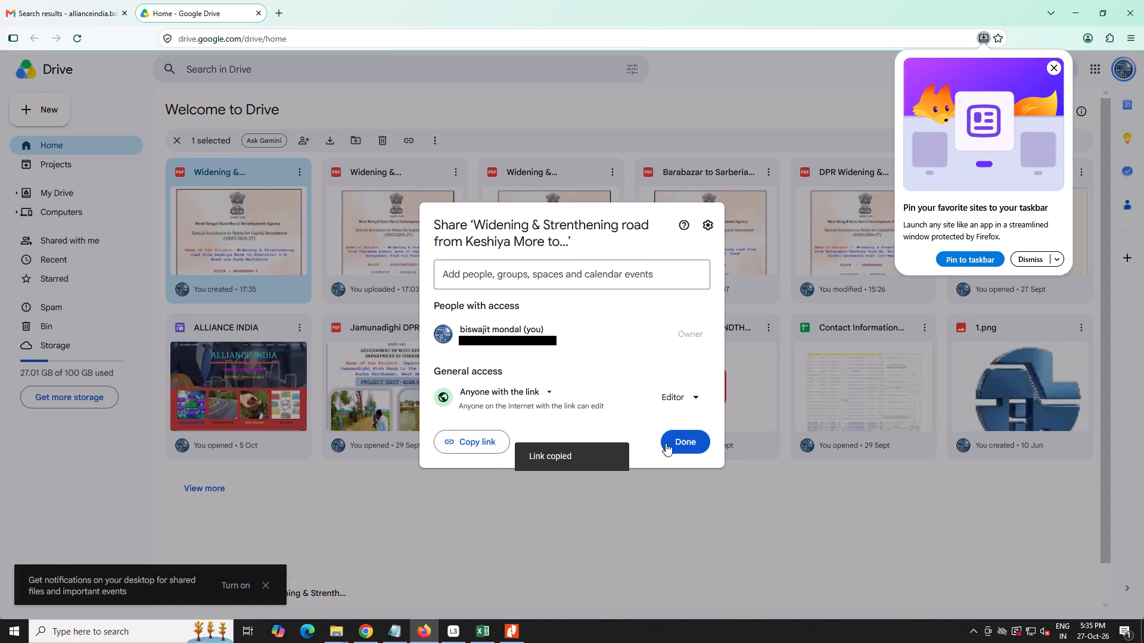
click(680, 445)
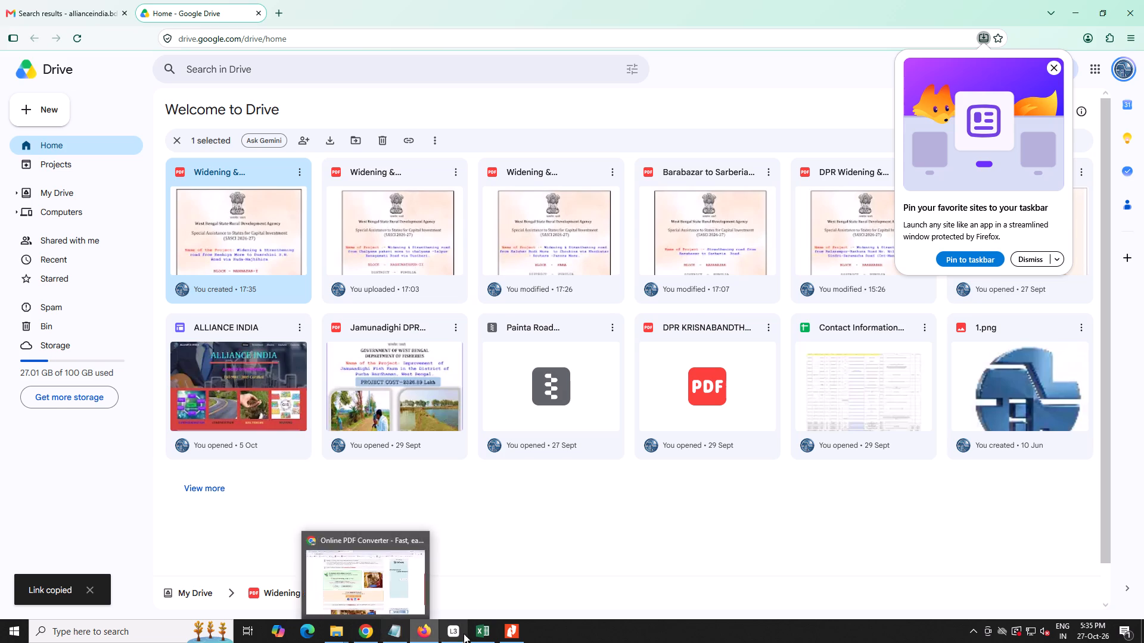
Switch to the SASCI26-27 sheet in Chrome and look through the project list for the Purulia road from Keshiya More.
click(363, 626)
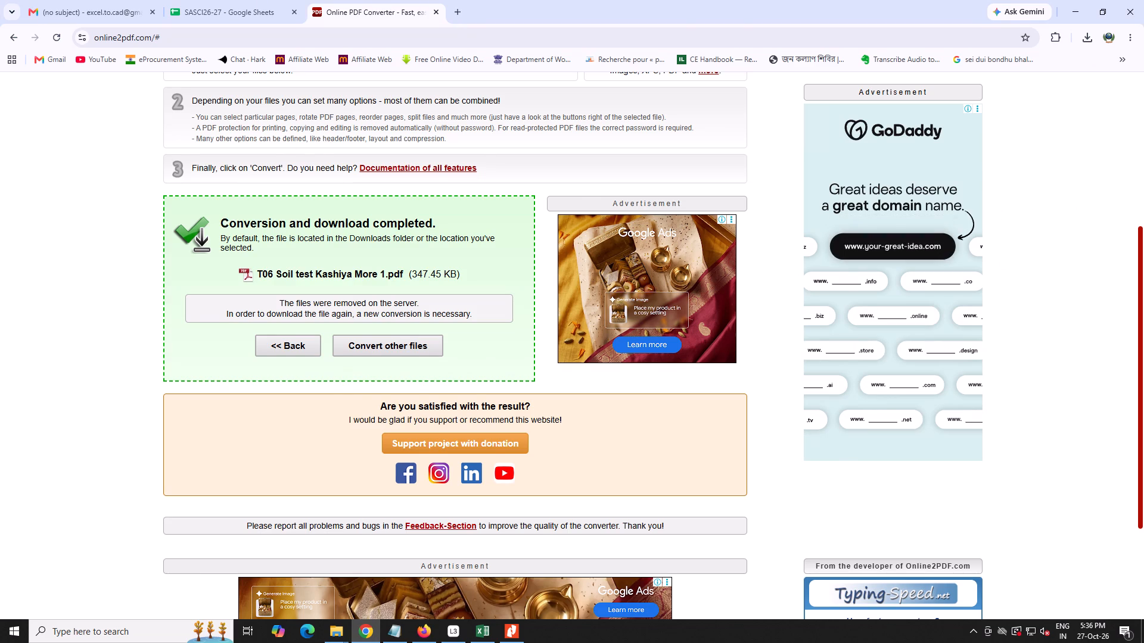
click(243, 0)
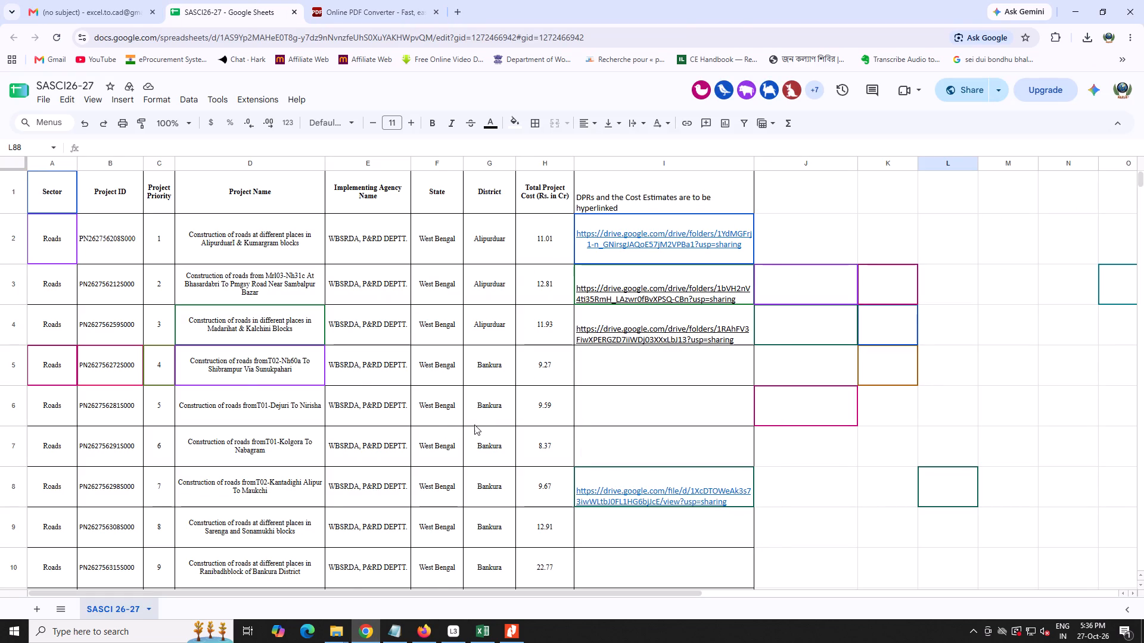
scroll(477, 433, down, 2)
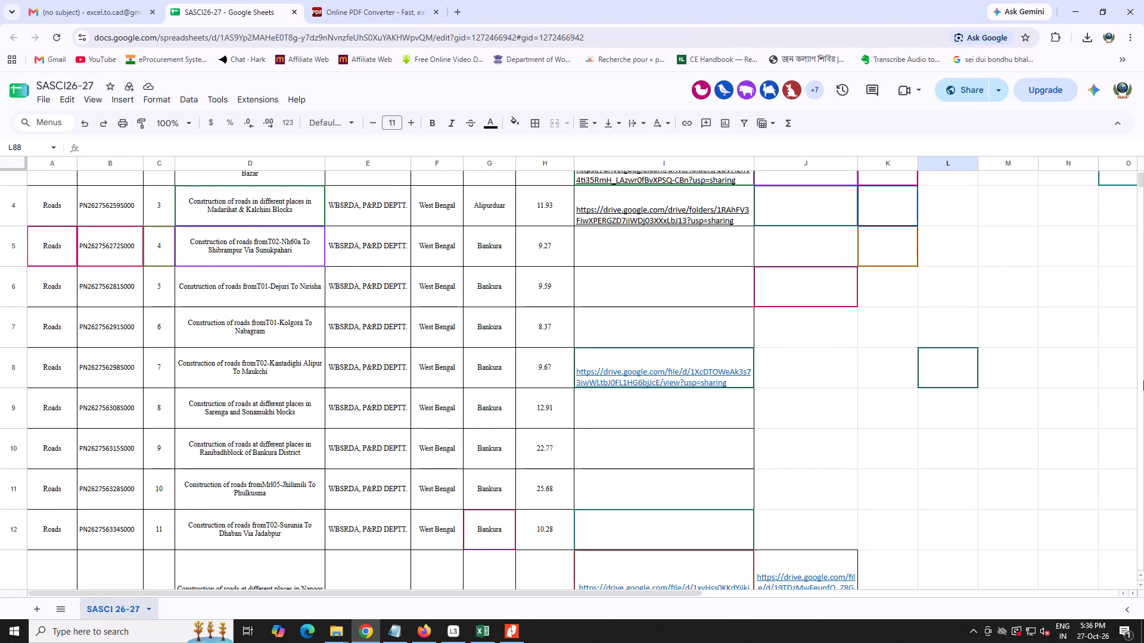
scroll(1137, 251, up, 7)
drag(1143, 179, 1143, 118)
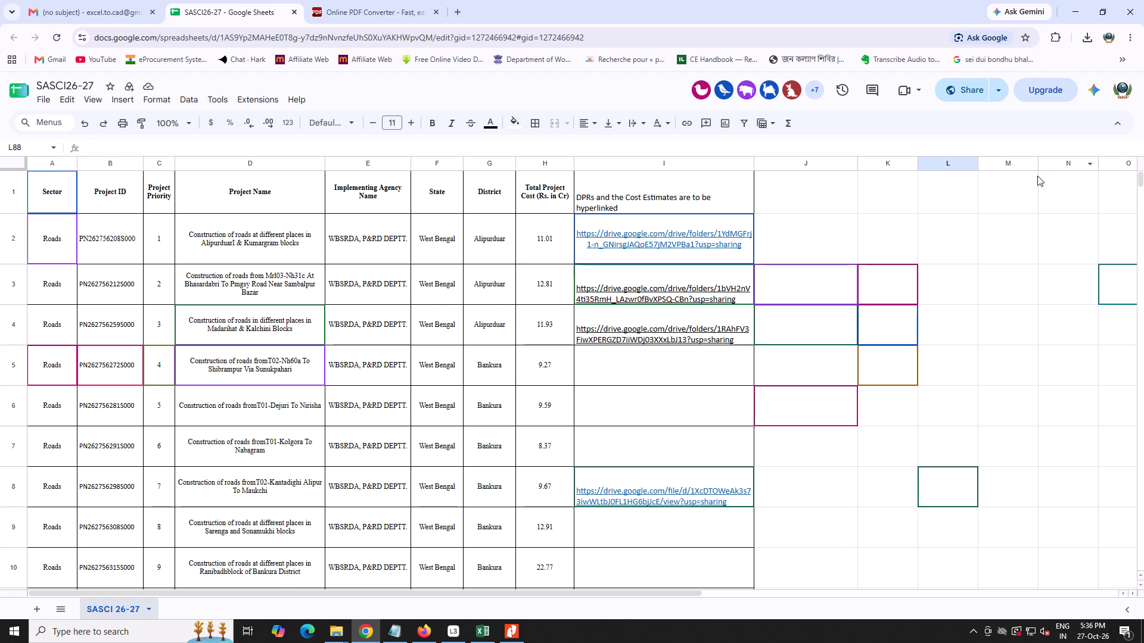
scroll(731, 390, down, 9)
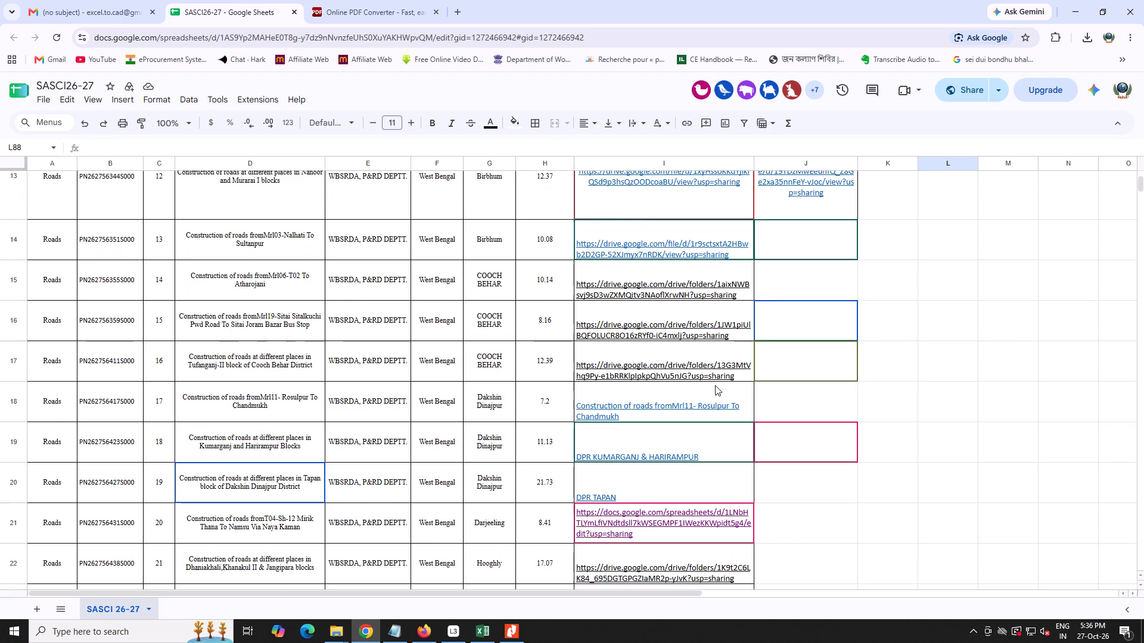
scroll(715, 385, down, 17)
scroll(708, 386, down, 4)
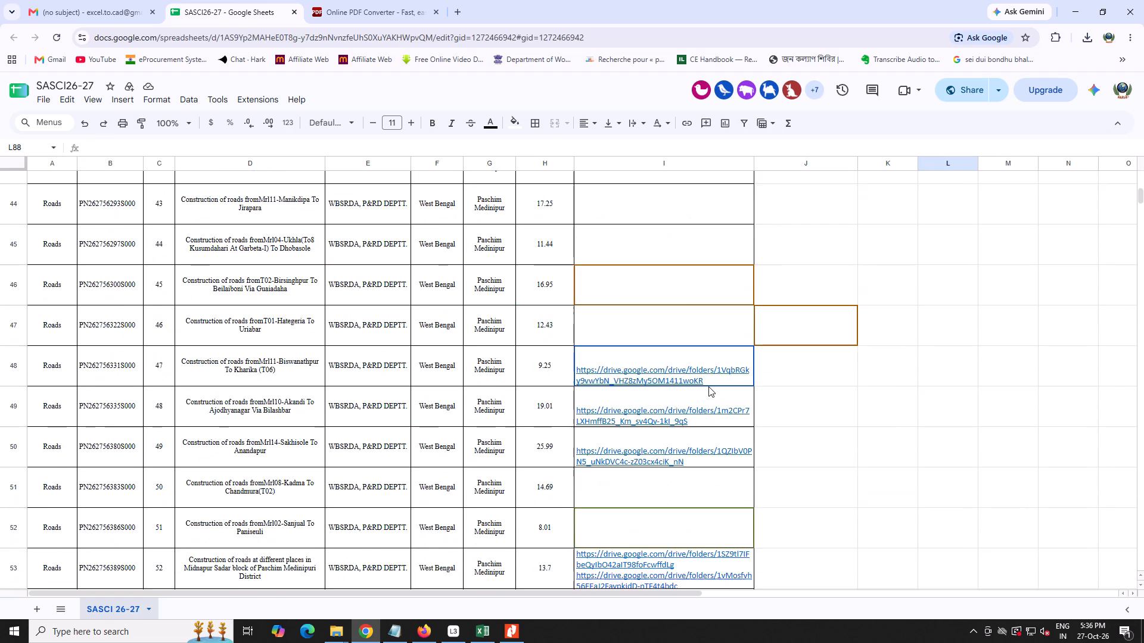
scroll(708, 386, down, 7)
scroll(708, 386, up, 2)
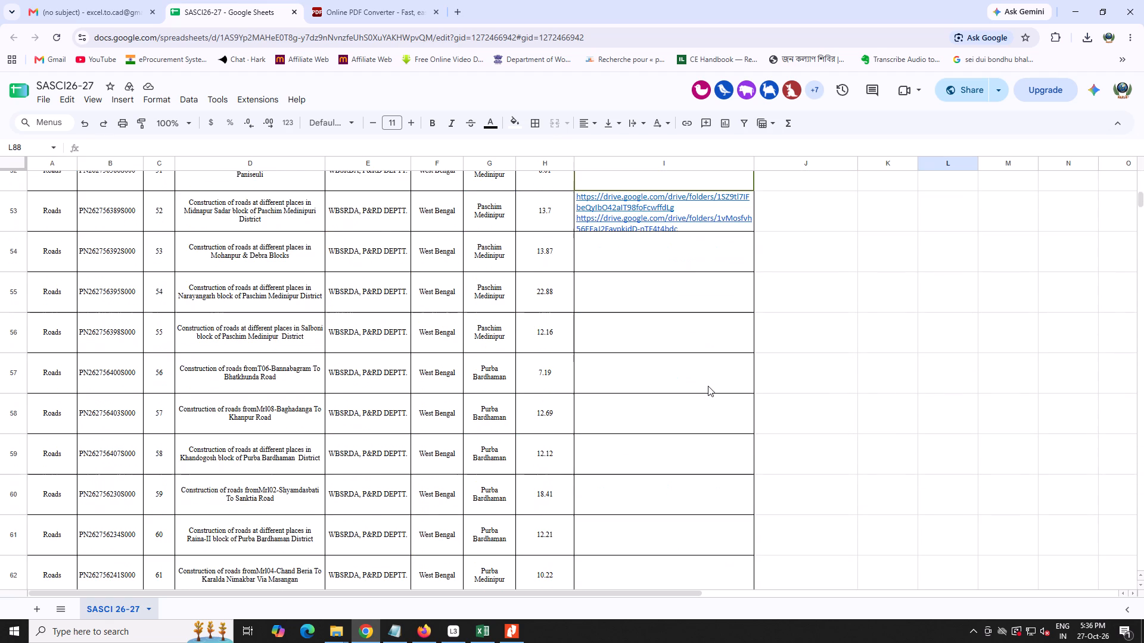
scroll(708, 386, down, 7)
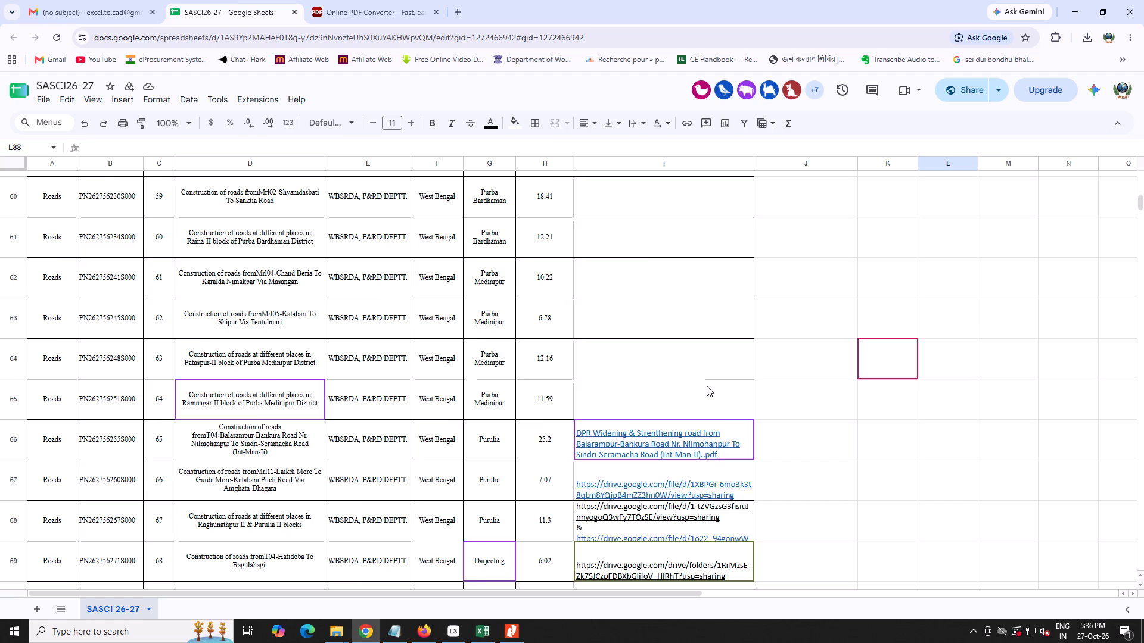
scroll(707, 386, down, 13)
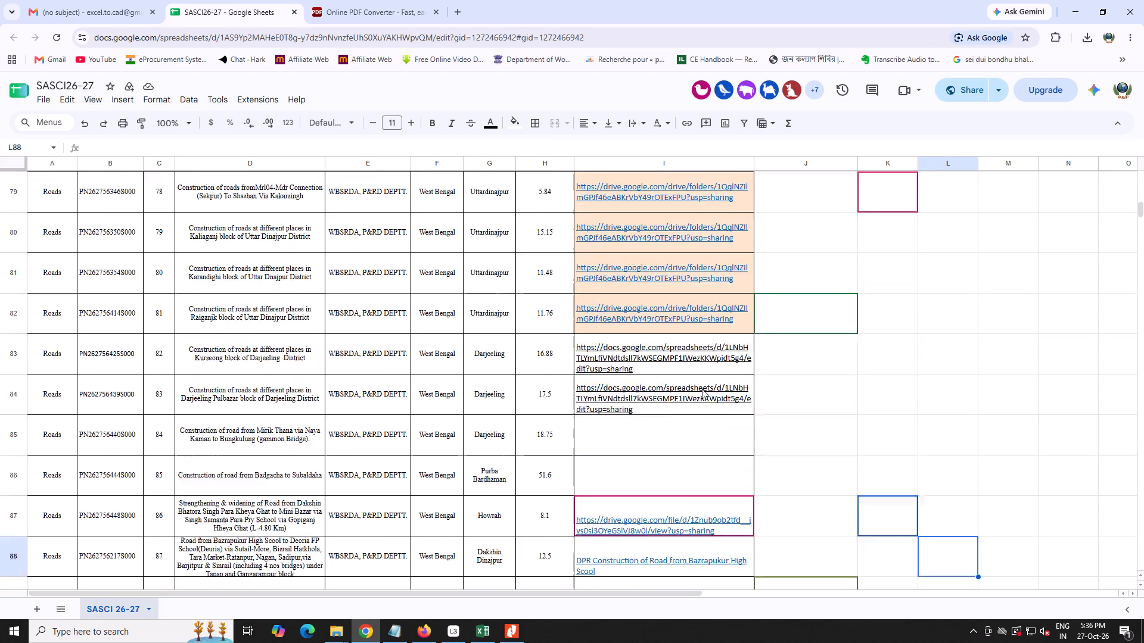
scroll(702, 389, down, 16)
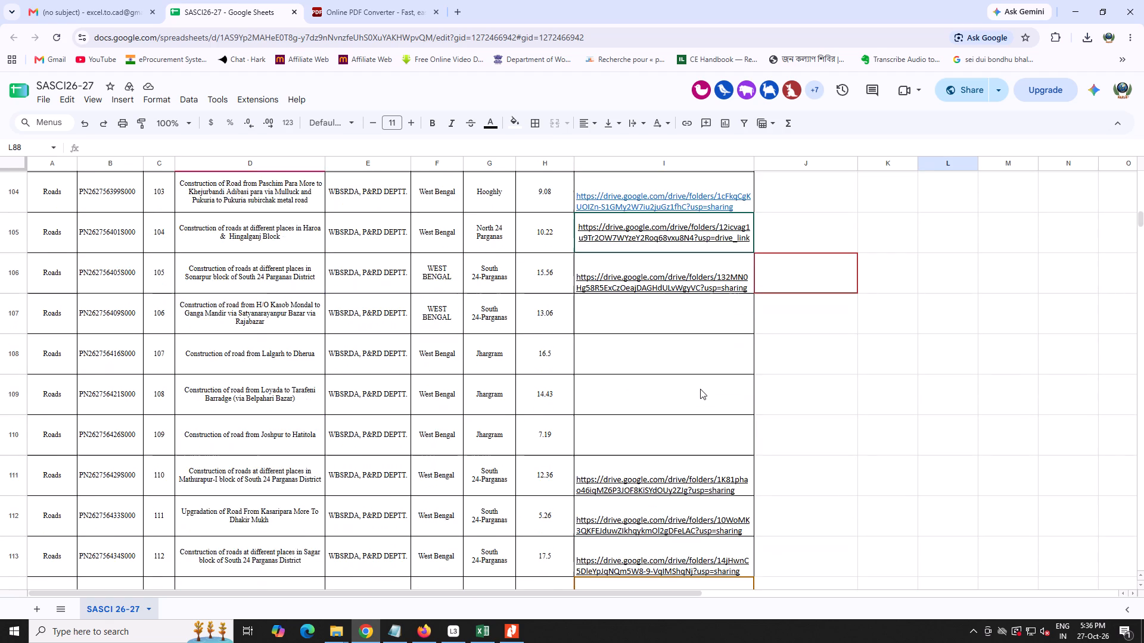
scroll(700, 389, down, 8)
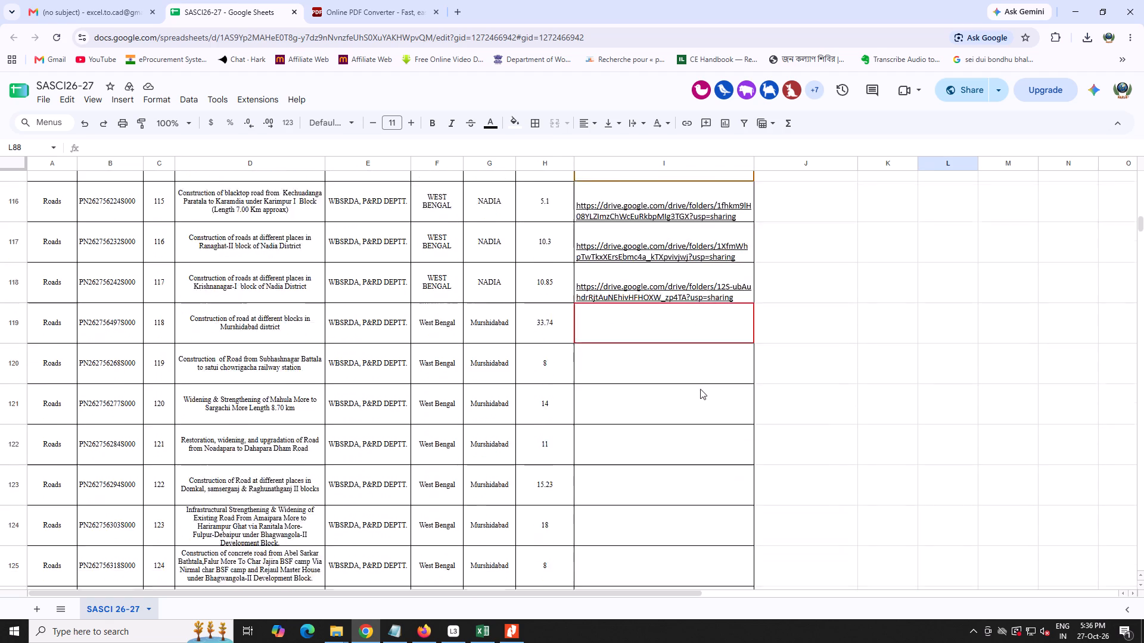
scroll(700, 389, down, 10)
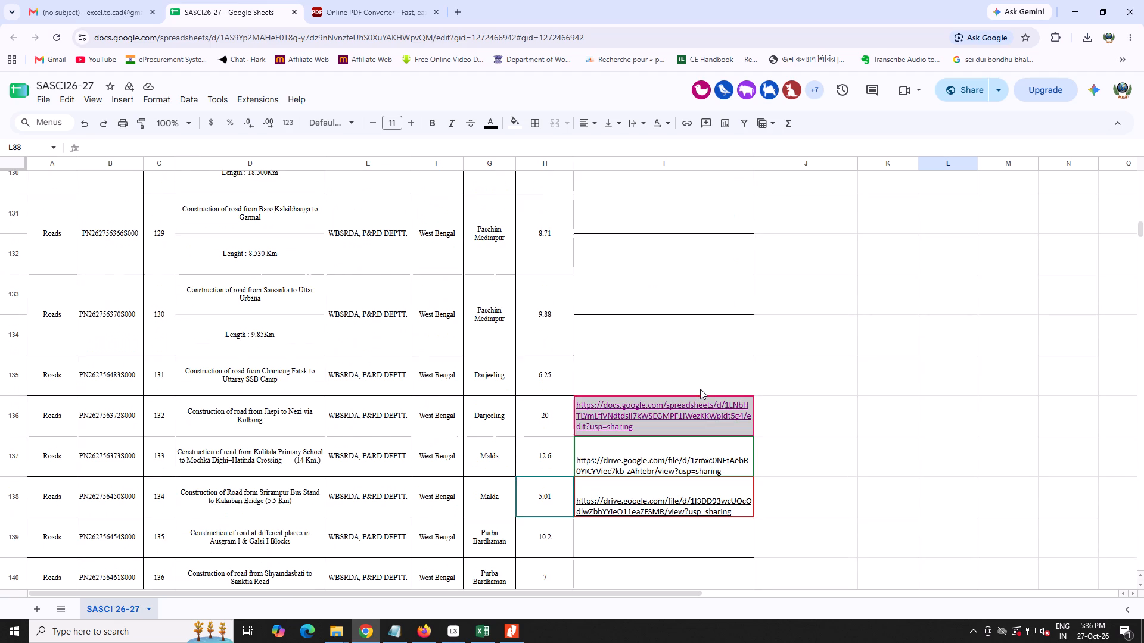
scroll(700, 389, down, 8)
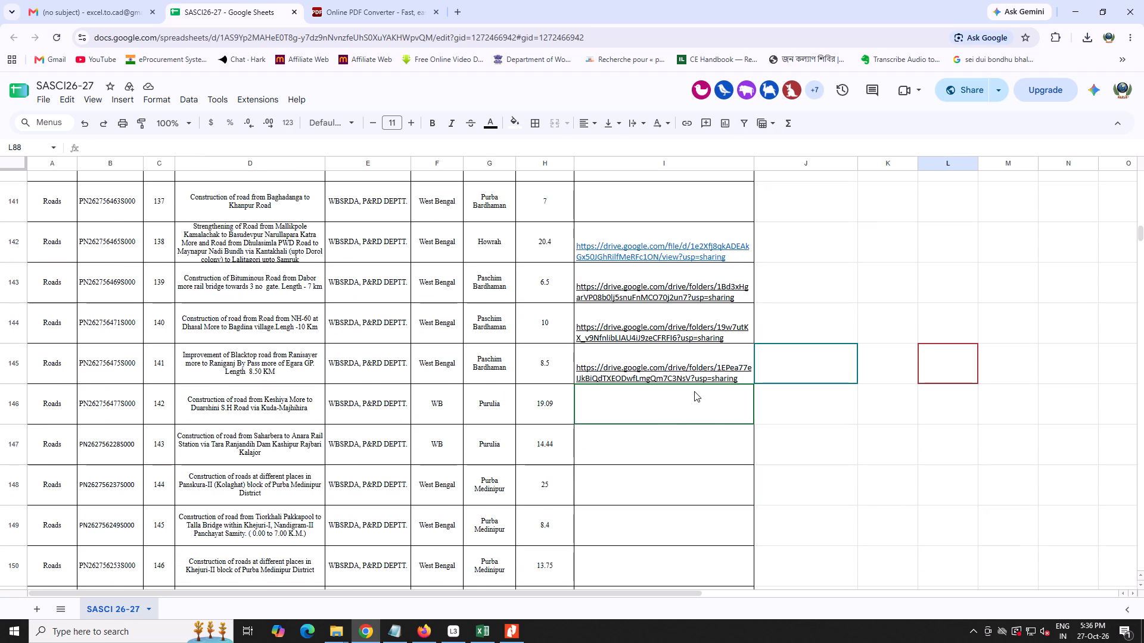
scroll(694, 391, up, 4)
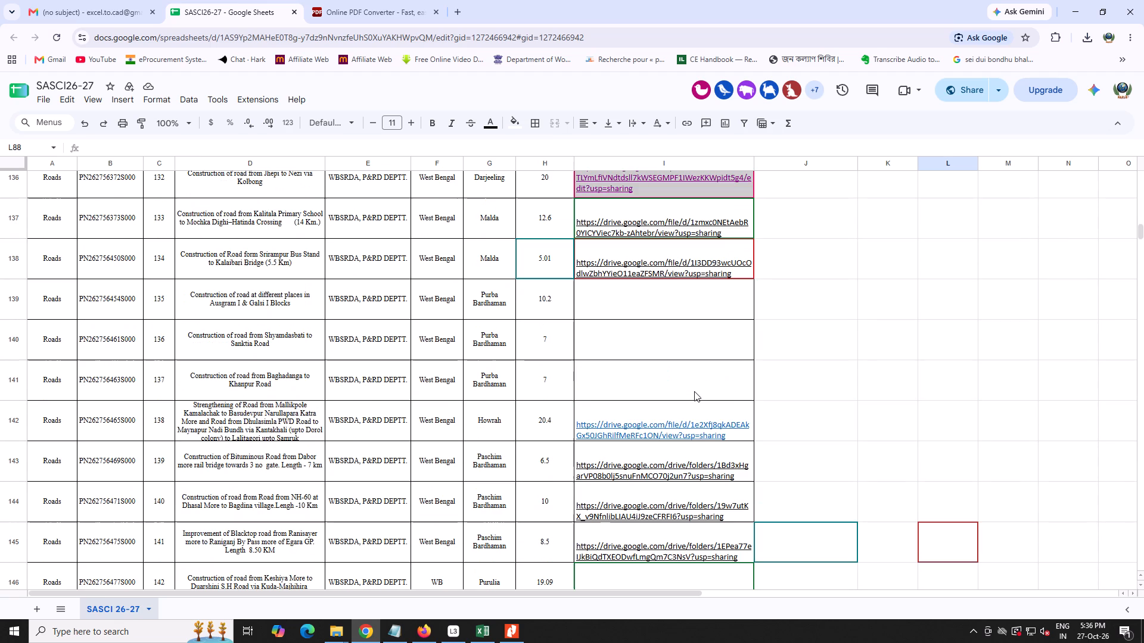
scroll(694, 391, down, 10)
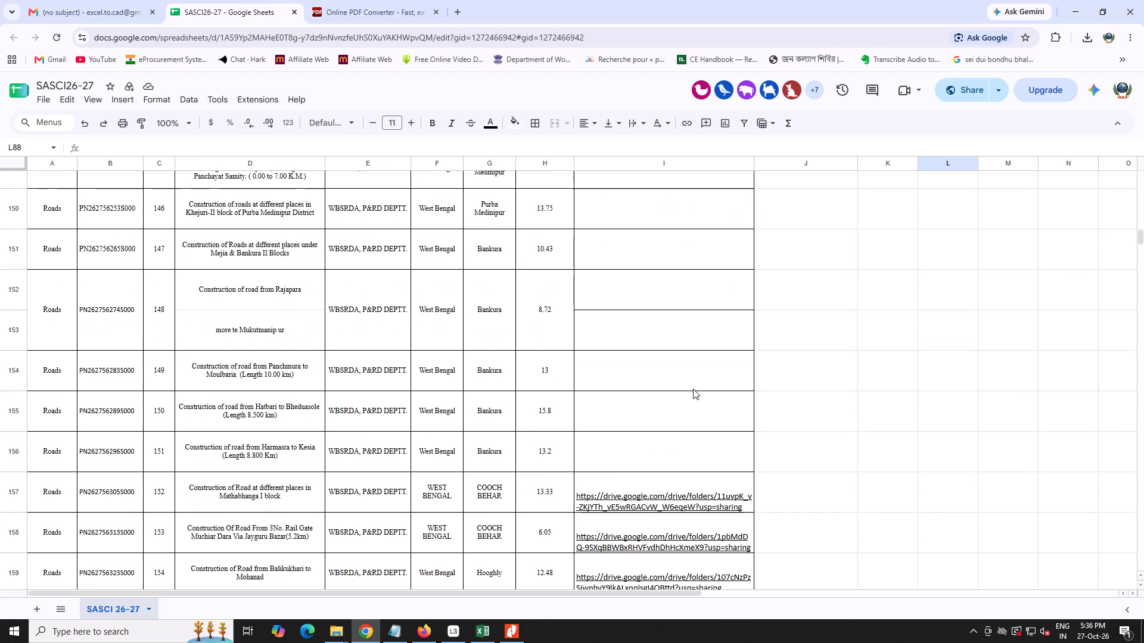
scroll(693, 389, down, 11)
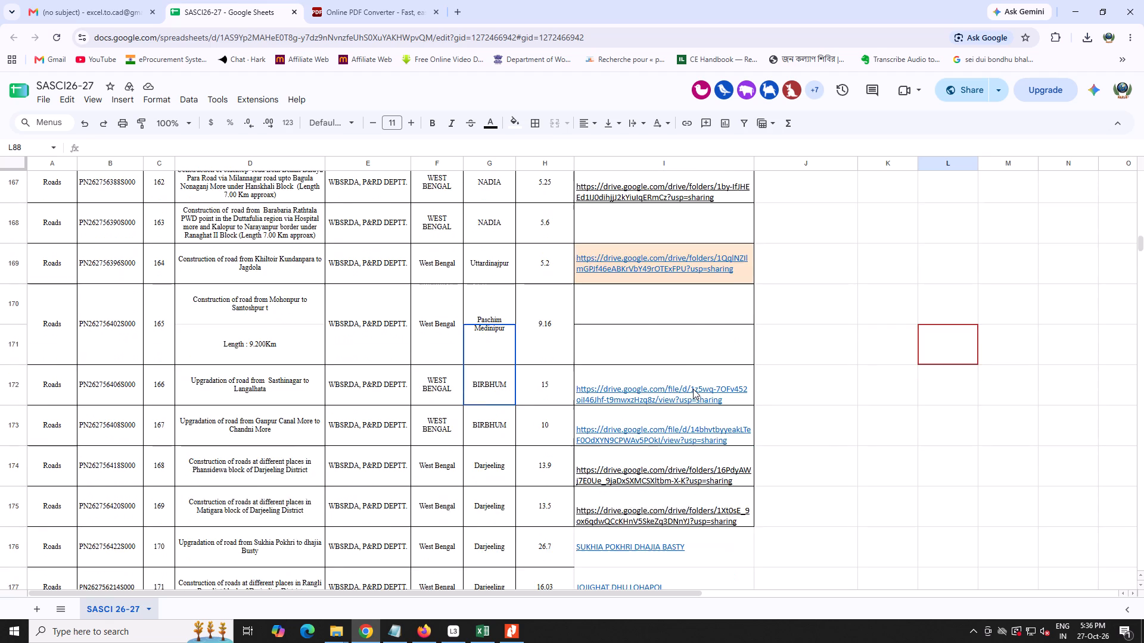
scroll(693, 389, down, 9)
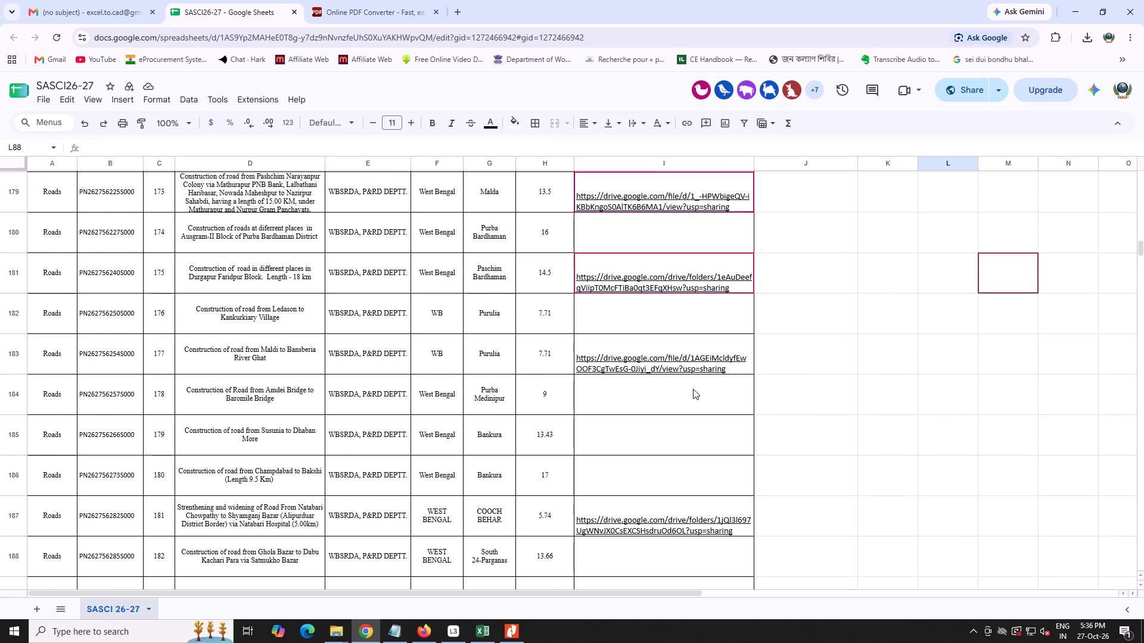
scroll(693, 389, down, 14)
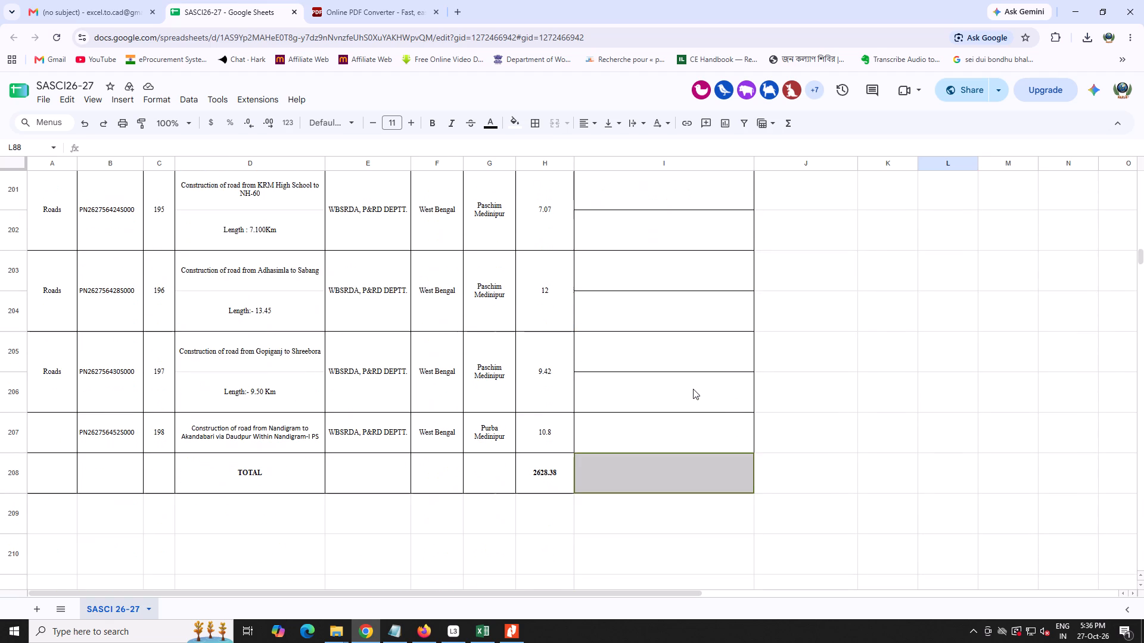
scroll(693, 389, up, 12)
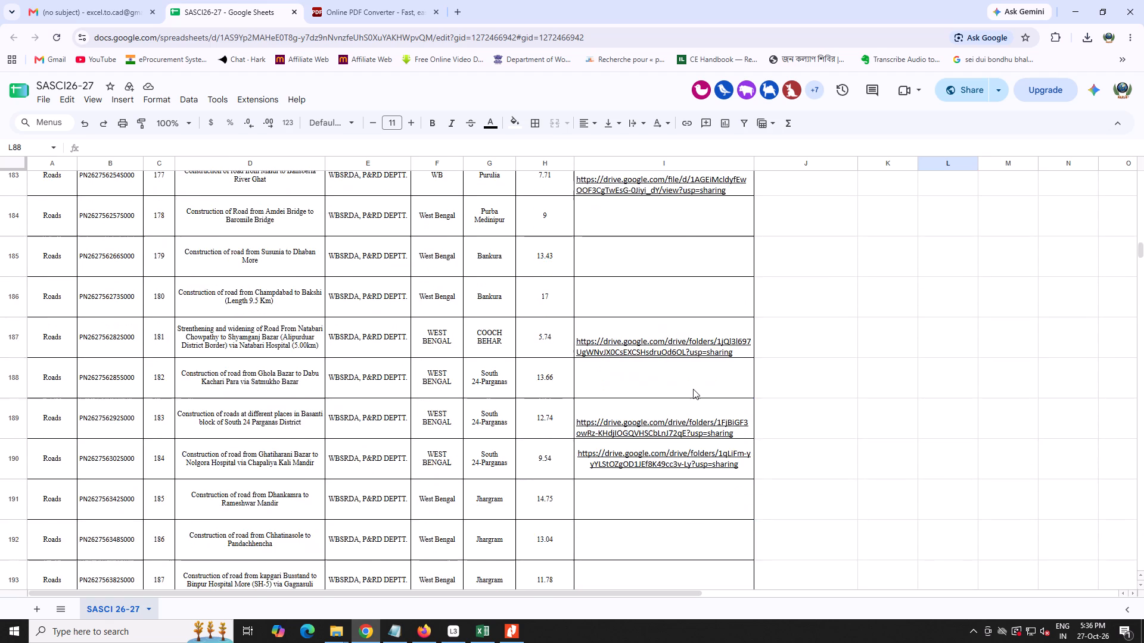
scroll(693, 389, up, 2)
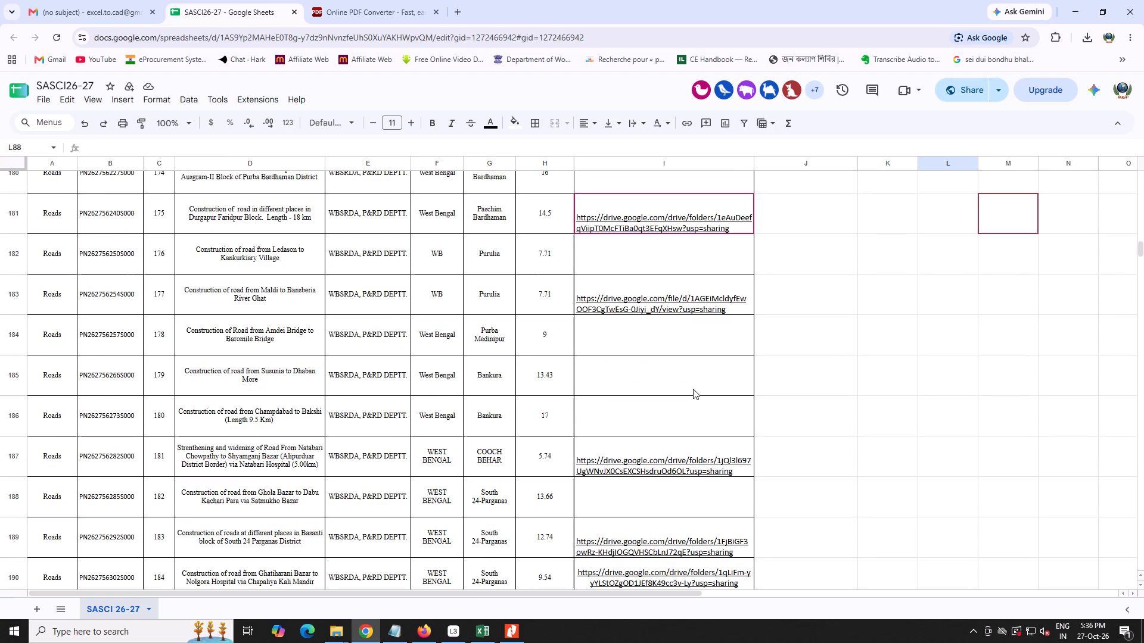
scroll(693, 389, up, 2)
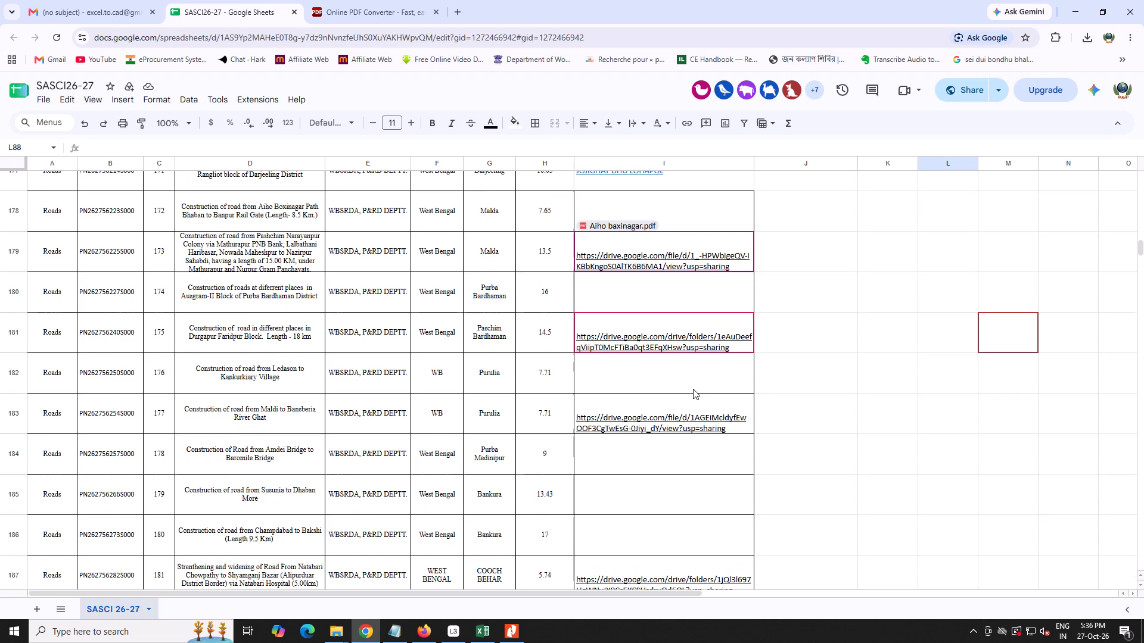
scroll(693, 389, up, 5)
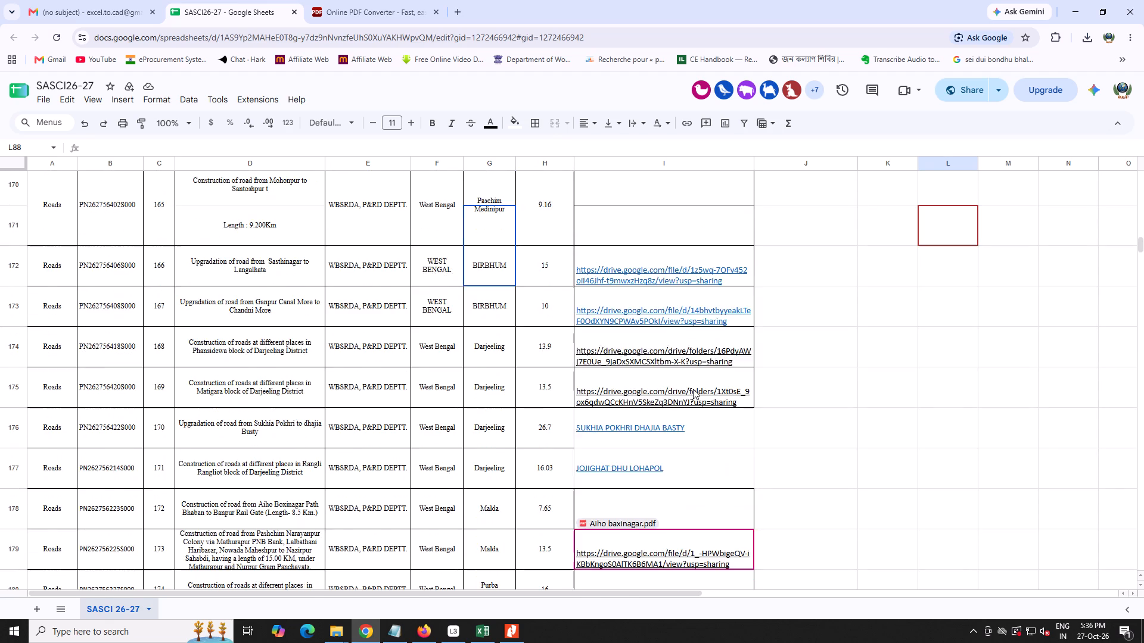
scroll(693, 389, up, 2)
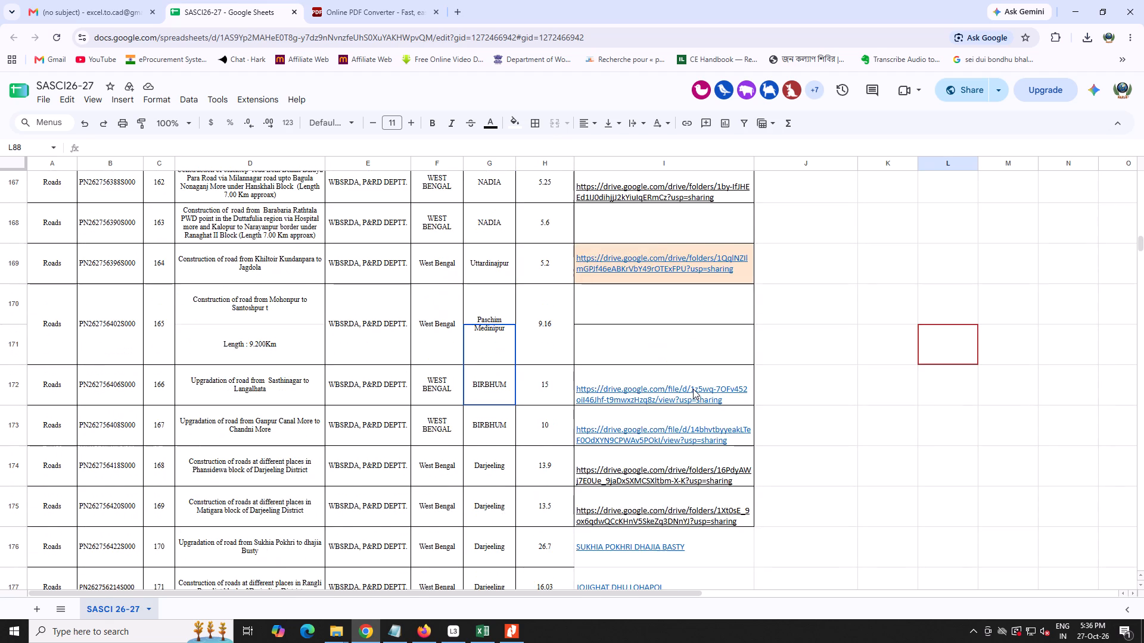